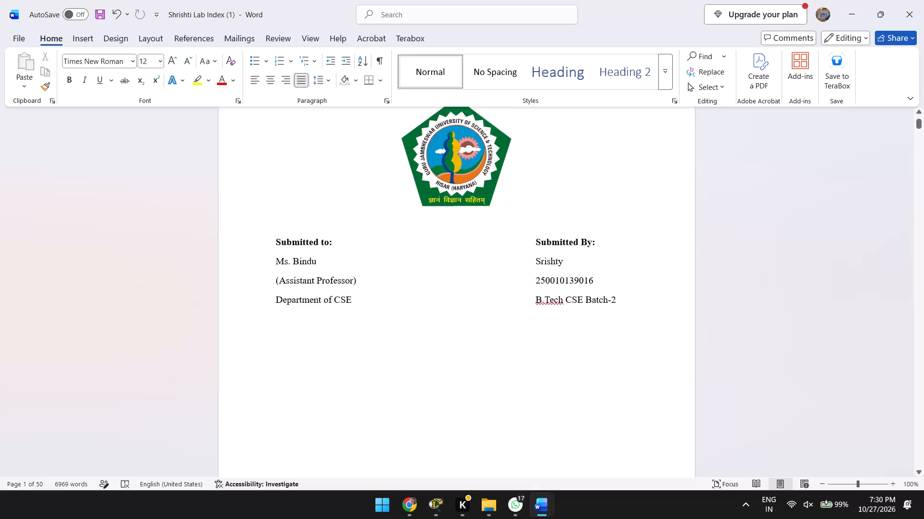
# Add the line "GJUS&T" below "Department of CSE" in the Submitted to block of the cover page.
pyautogui.click(578, 321)
pyautogui.click(641, 288)
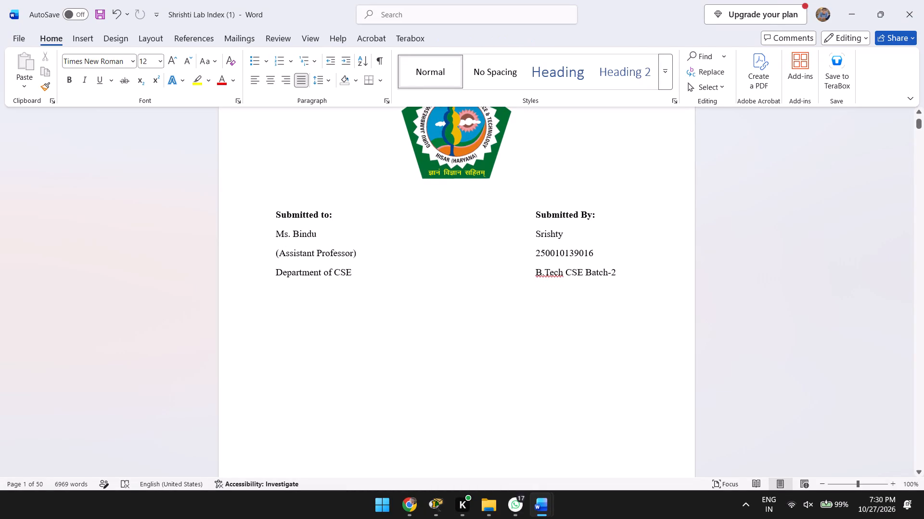
pyautogui.hotkey('alt', 'Tab')
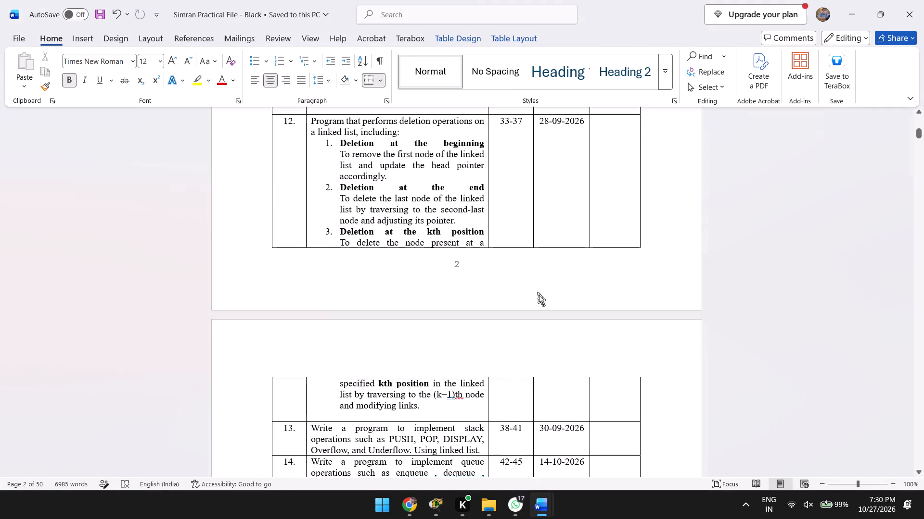
pyautogui.scroll(8, 526, 289)
pyautogui.hotkey('alt', 'Tab')
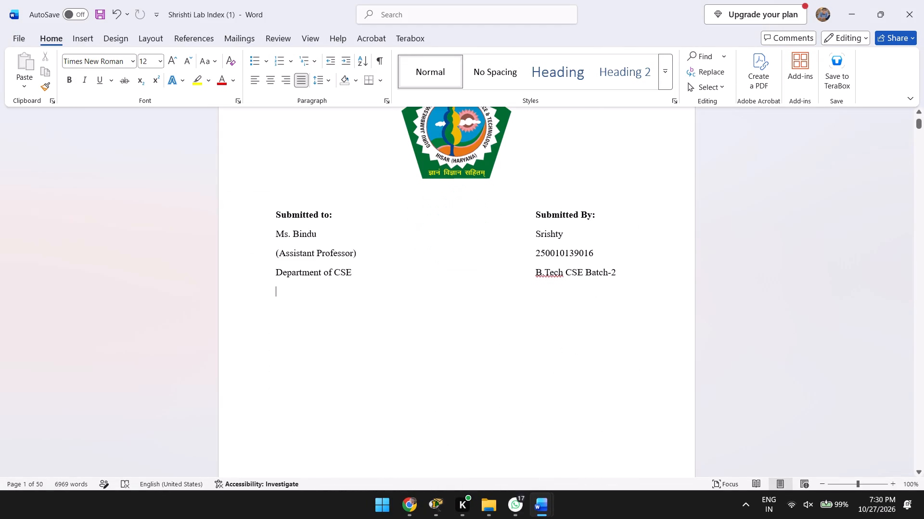
pyautogui.write('GJUS')
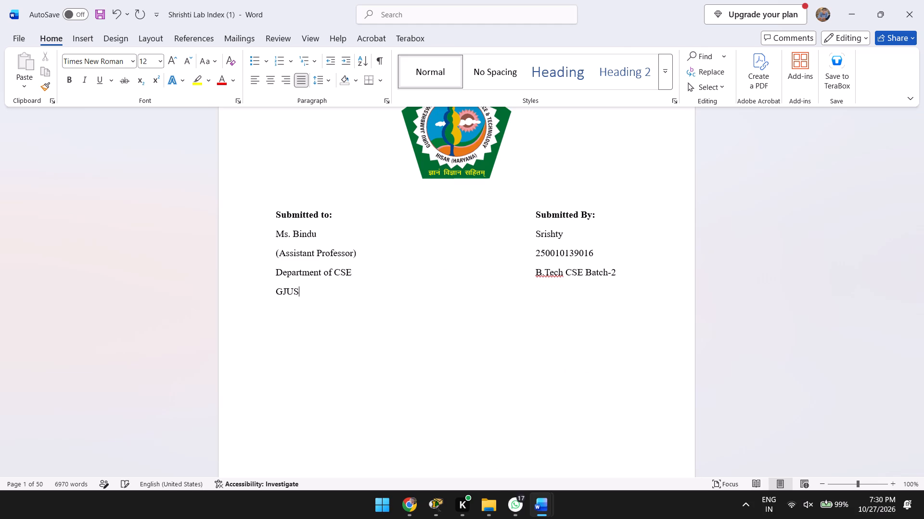
pyautogui.write('&T')
# Add "(3rd Sem)" on the same line, aligned below "B.Tech CSE Batch-2" in the Submitted By block.
pyautogui.press('Tab')
pyautogui.press('Tab')
pyautogui.press('Tab')
pyautogui.press('Tab')
pyautogui.press('Tab')
pyautogui.press('Tab')
pyautogui.press('Tab')
pyautogui.press('Tab')
pyautogui.hotkey('alt', 'Tab')
pyautogui.hotkey('alt', 'Tab')
pyautogui.hotkey('shift', '(')
pyautogui.write('3rd Sem)x')
pyautogui.press('Tab')
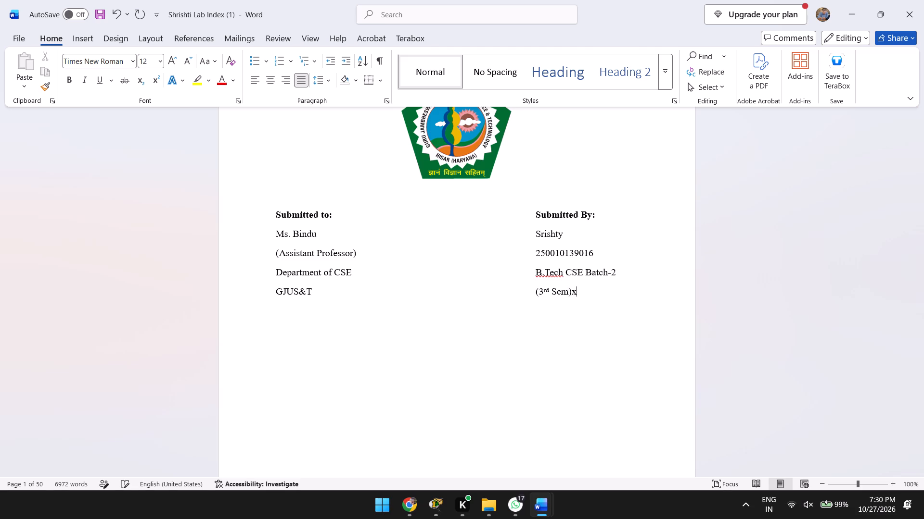
pyautogui.press('BackSpace')
pyautogui.press('BackSpace')
# Copy the four department, university, Hisar and session lines from the Simran Practical File and paste them centred, one blank line below the submission details.
pyautogui.hotkey('alt', 'Tab')
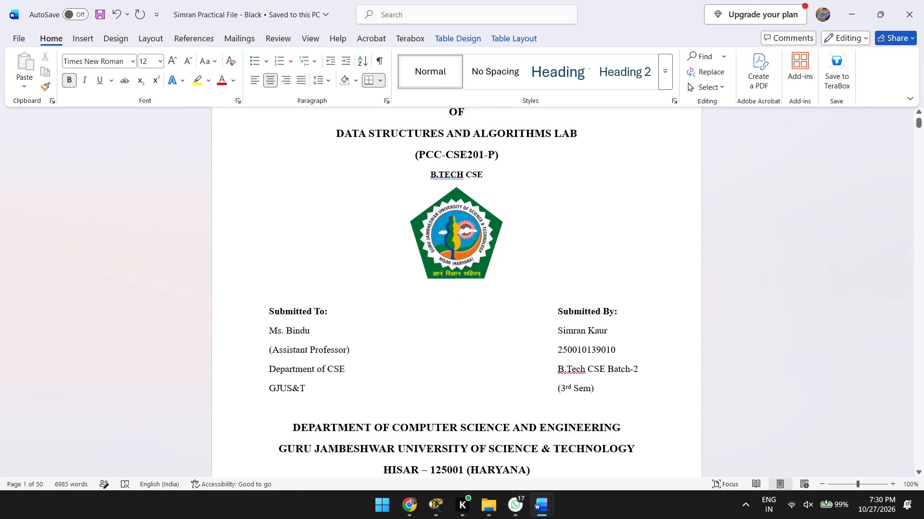
pyautogui.hotkey('alt', 'Tab')
pyautogui.press('Return')
pyautogui.press('Return')
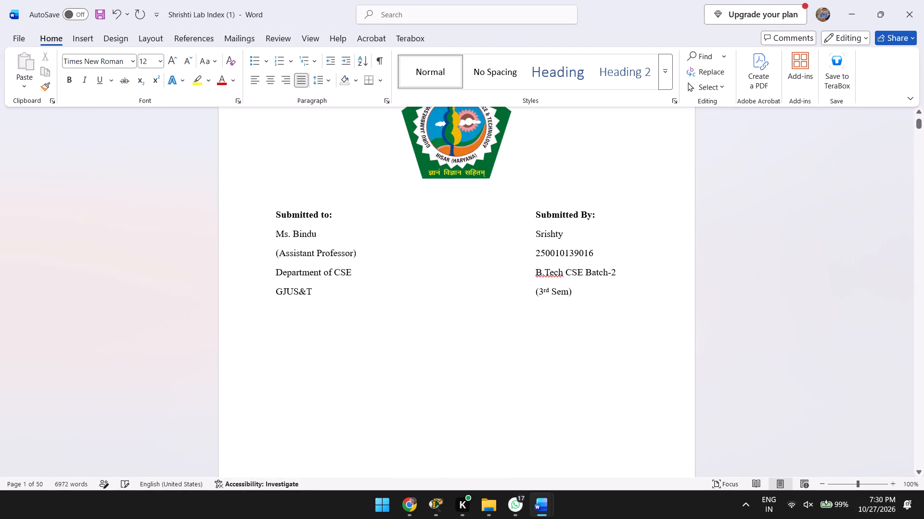
pyautogui.click(271, 73)
pyautogui.hotkey('ctrl', 'shift', '.')
pyautogui.hotkey('alt', 'Tab')
pyautogui.scroll(-1, 380, 298)
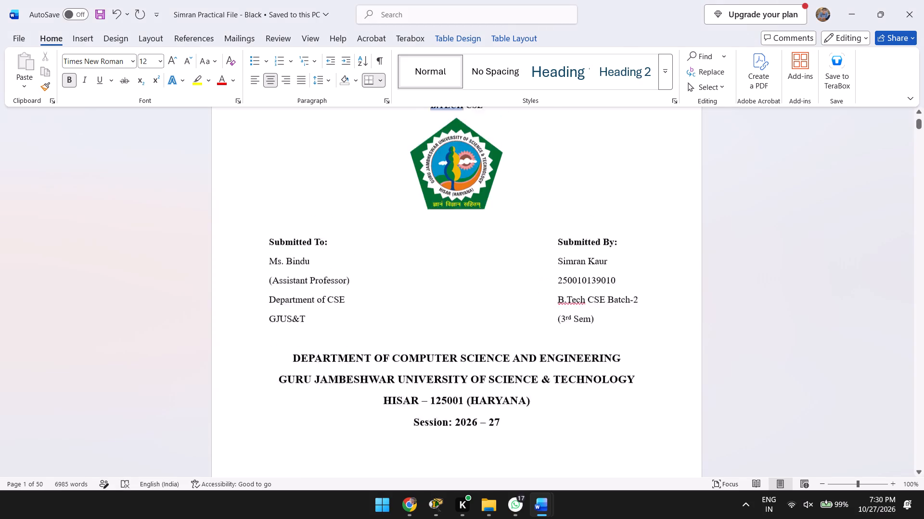
pyautogui.scroll(-1, 380, 298)
pyautogui.moveTo(514, 369); pyautogui.dragTo(330, 303)
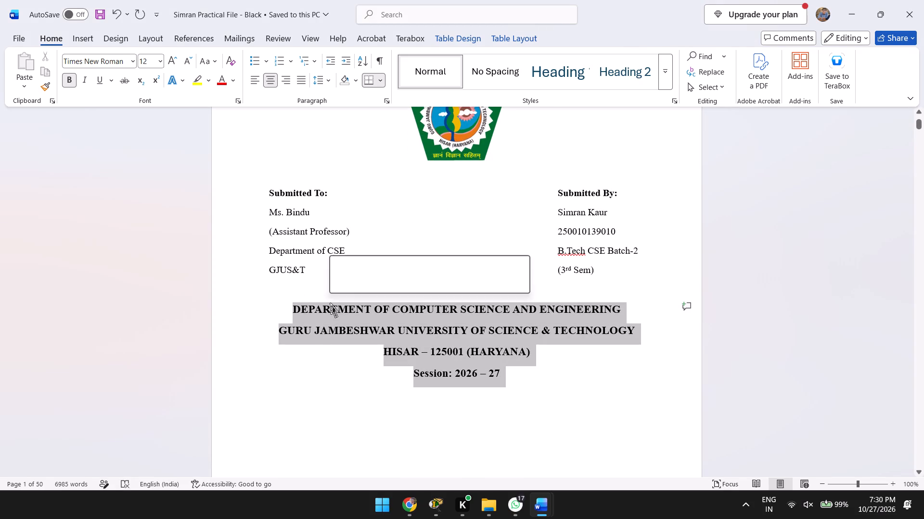
pyautogui.hotkey('ctrl', 'c')
pyautogui.hotkey('ctrl', 'c')
pyautogui.hotkey('alt', 'Tab')
pyautogui.hotkey('ctrl', 'v')
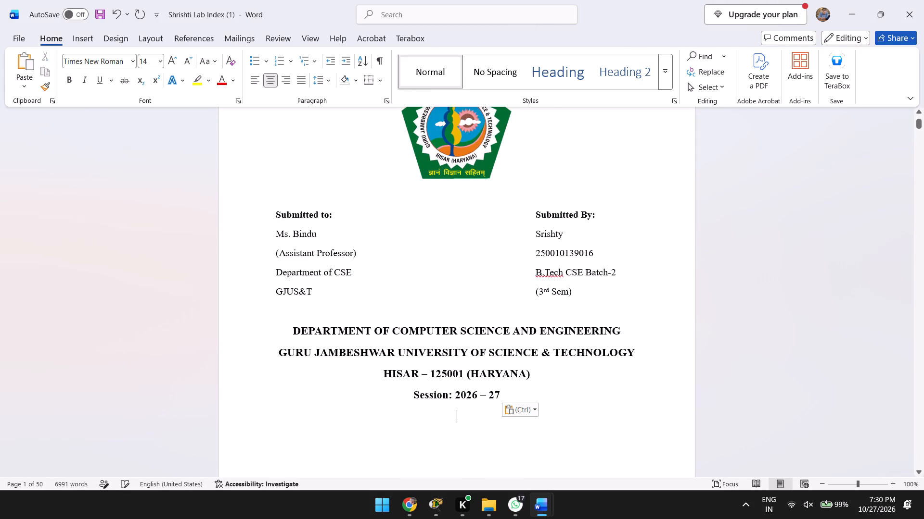
# Compare the lower part of the cover page with that of the Simran Practical File.
pyautogui.scroll(-1, 493, 383)
pyautogui.hotkey('alt', 'Tab')
pyautogui.hotkey('alt', 'Tab')
pyautogui.scroll(-1, 520, 371)
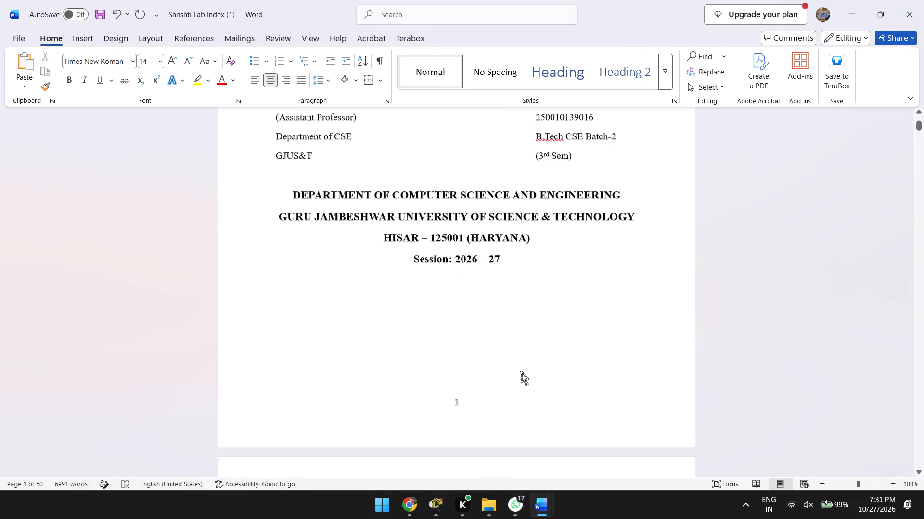
pyautogui.scroll(-1, 520, 371)
pyautogui.hotkey('alt', 'Tab')
pyautogui.scroll(-1, 532, 361)
pyautogui.hotkey('alt', 'Tab')
pyautogui.scroll(-1, 532, 361)
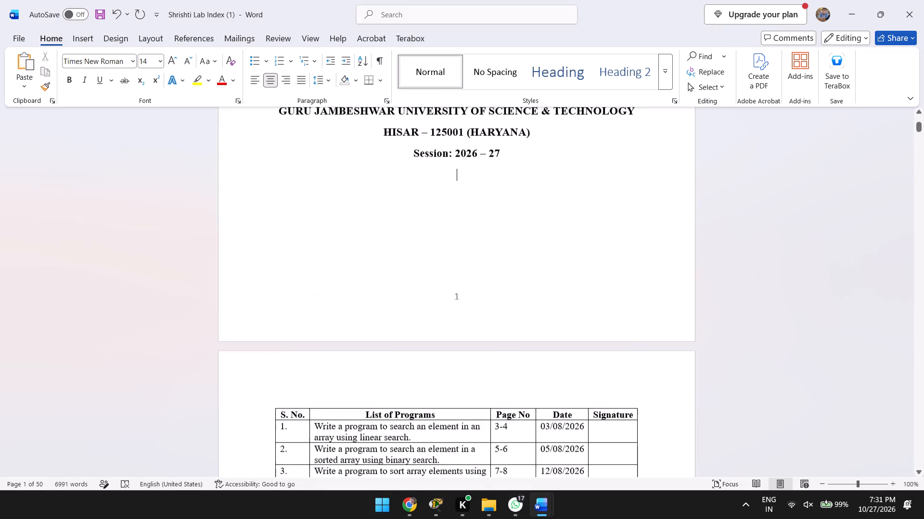
# Examine the program index table and its page layout across pages 2 and 3, zooming out to 80%.
pyautogui.scroll(-1, 532, 361)
pyautogui.scroll(-1, 578, 332)
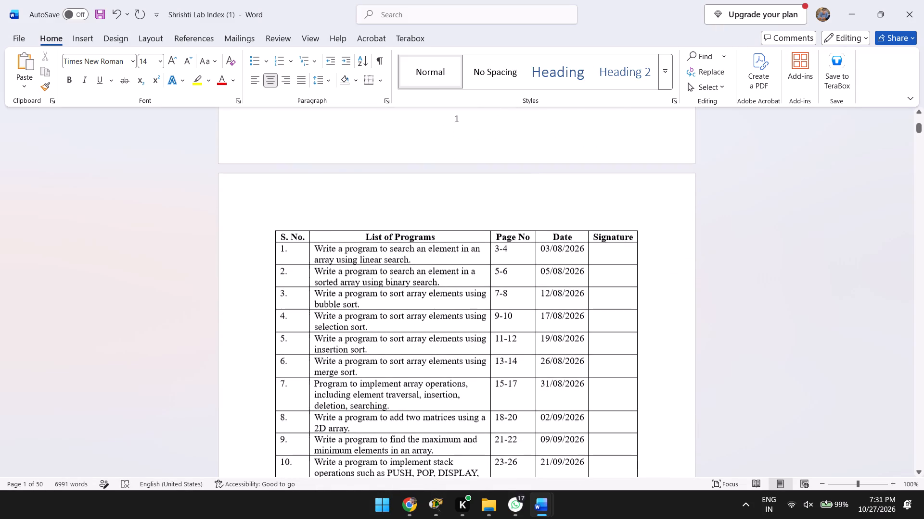
pyautogui.scroll(-1, 590, 329)
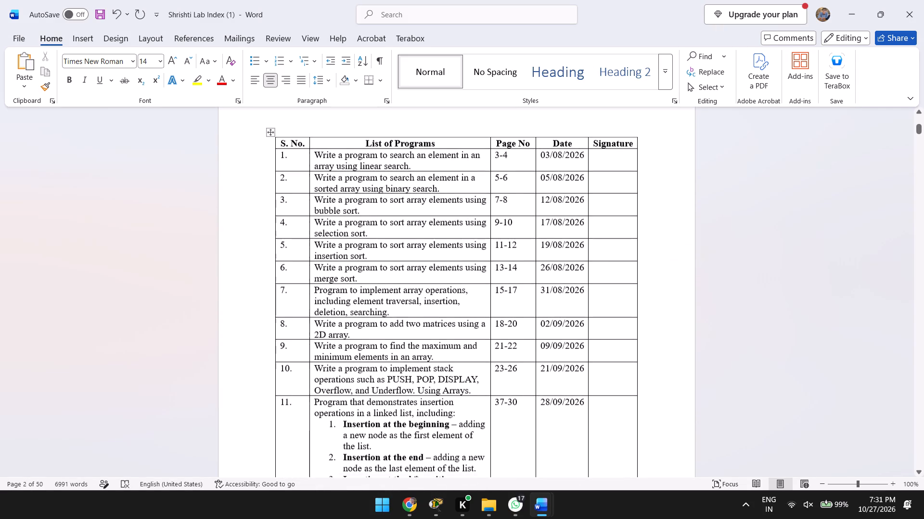
pyautogui.scroll(-2, 588, 318)
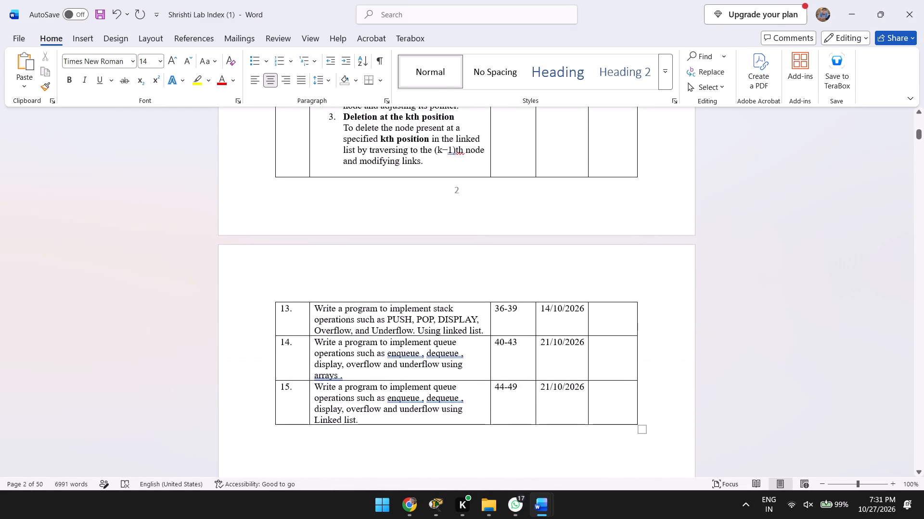
pyautogui.scroll(-1, 584, 333)
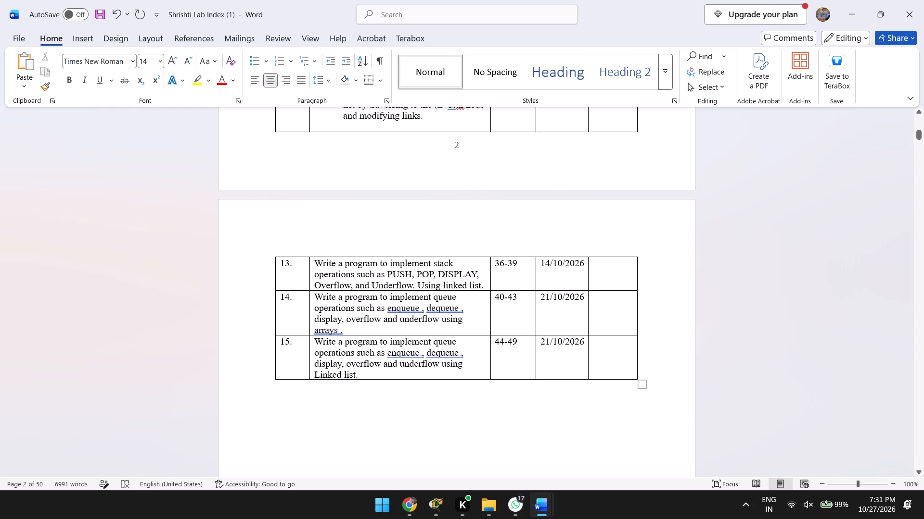
pyautogui.click(589, 338)
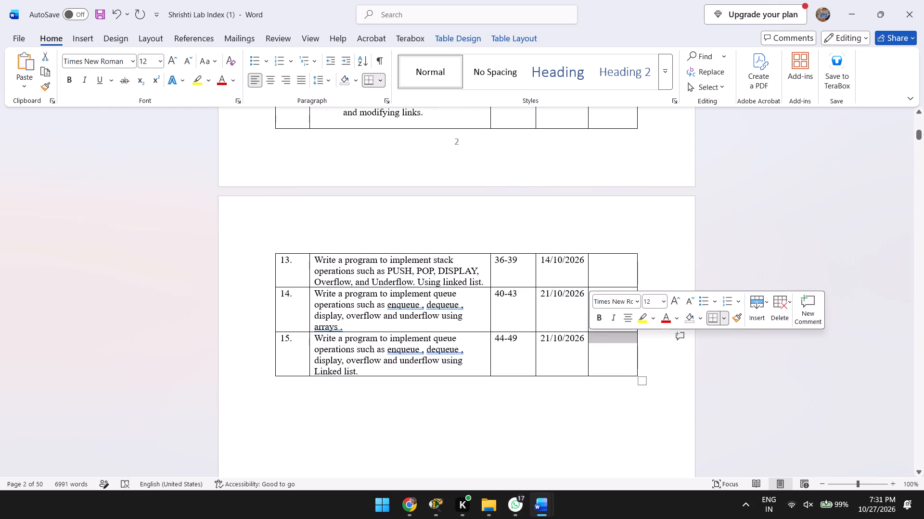
pyautogui.click(657, 353)
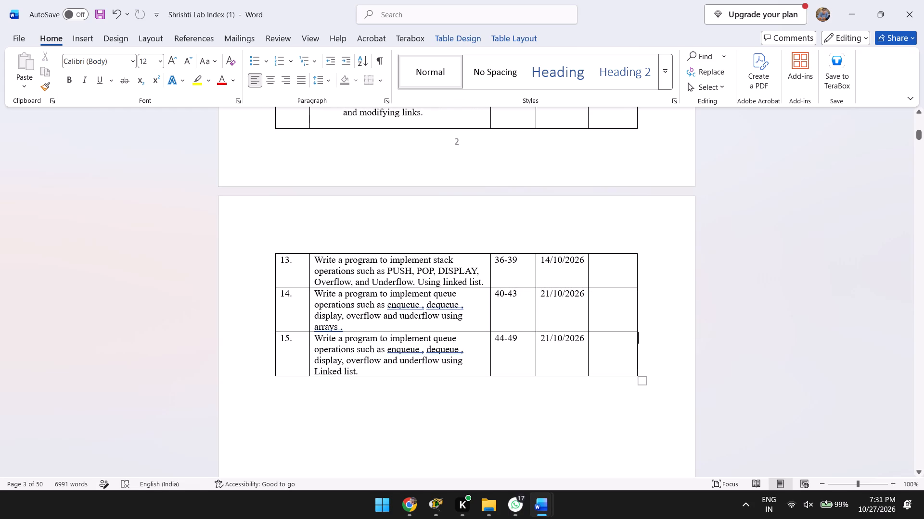
pyautogui.scroll(2, 574, 345)
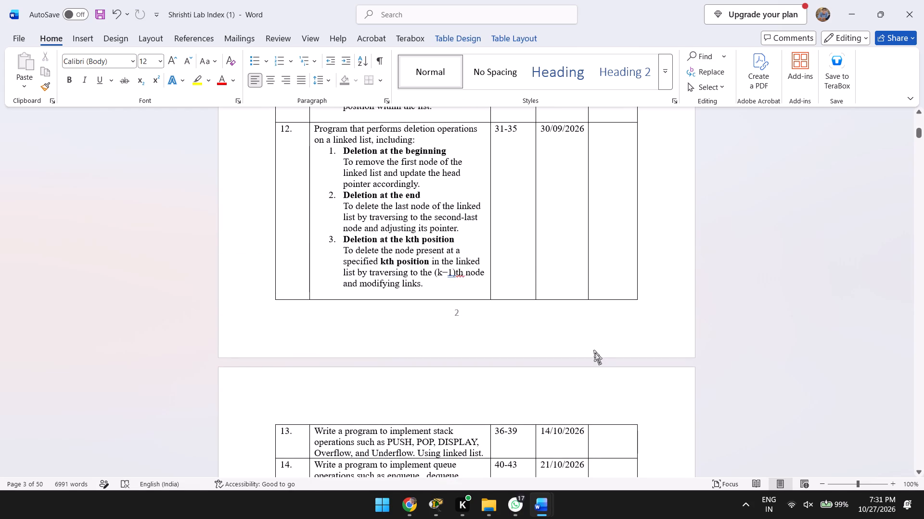
pyautogui.click(818, 486)
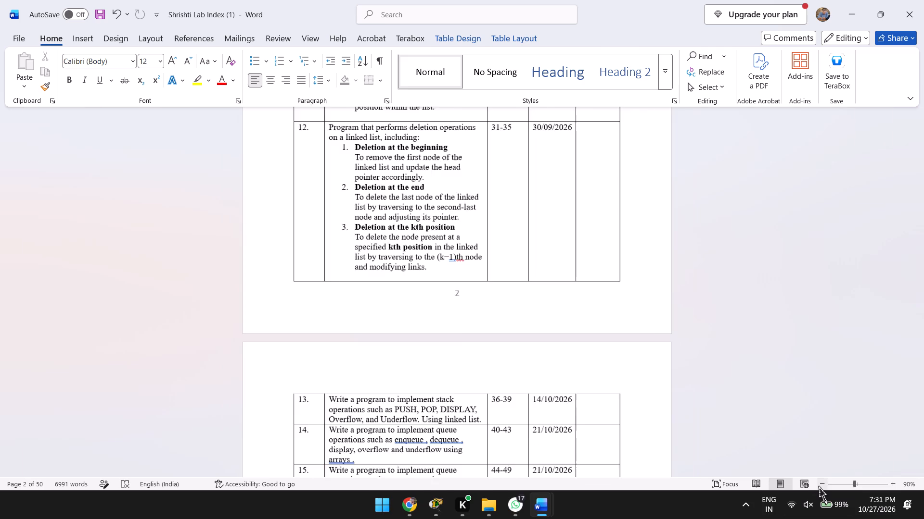
pyautogui.click(818, 486)
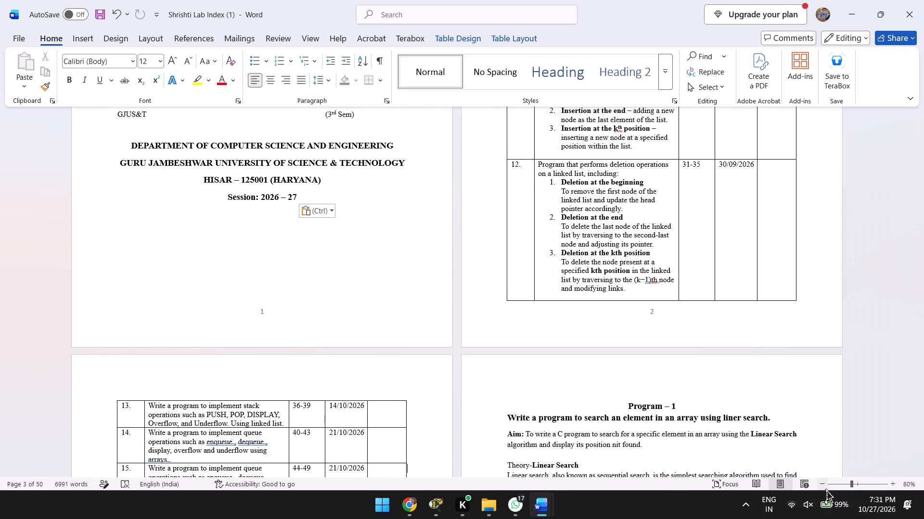
# Examine the cover page and the two program index pages side by side at 50% zoom.
pyautogui.click(825, 489)
pyautogui.tripleClick(825, 489)
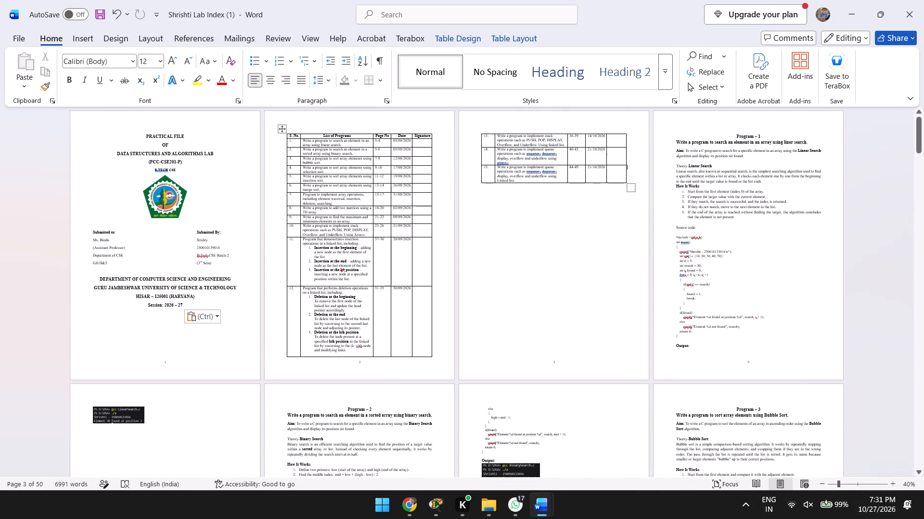
pyautogui.scroll(1, 902, 437)
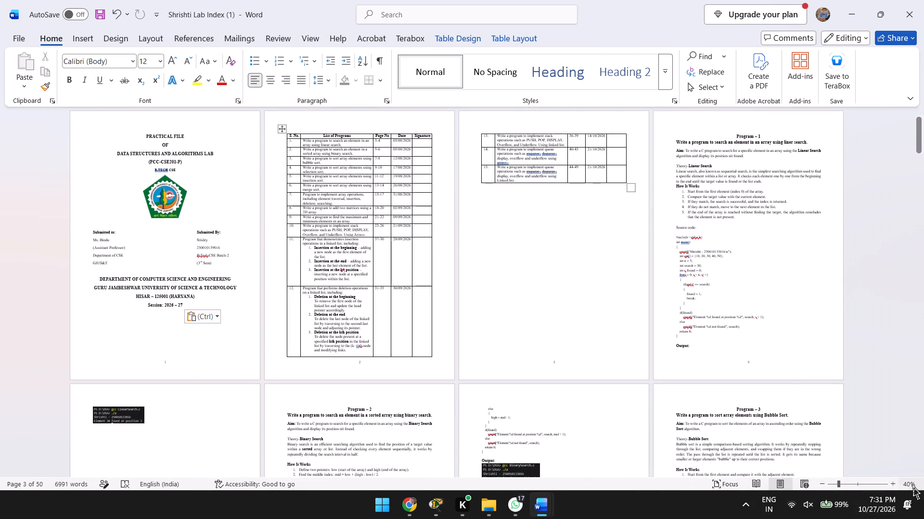
pyautogui.click(897, 487)
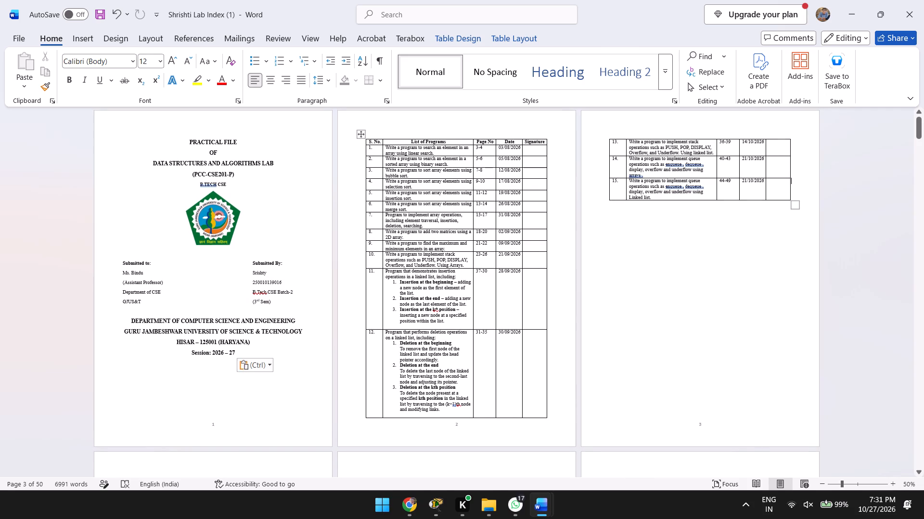
pyautogui.scroll(1, 873, 404)
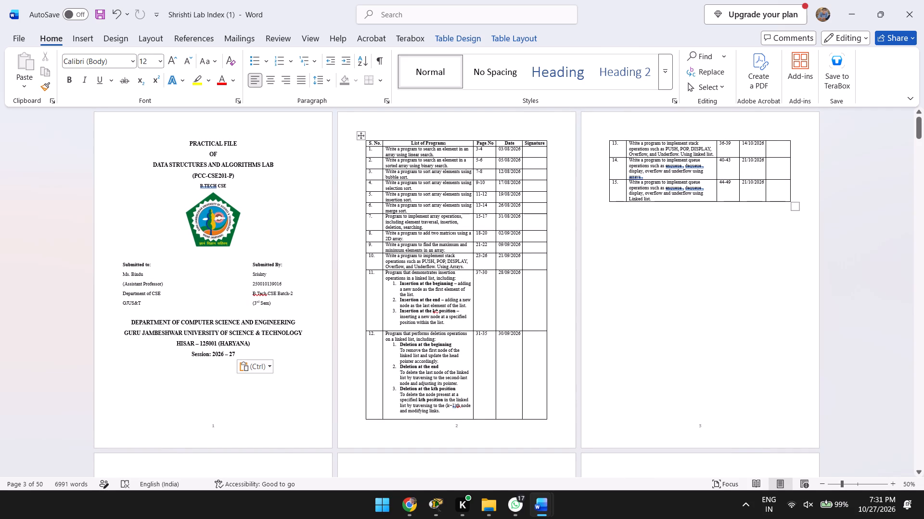
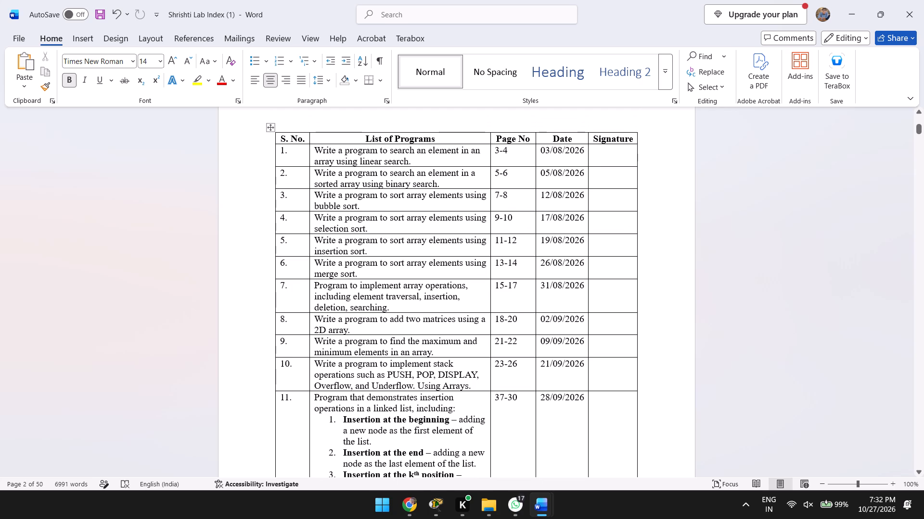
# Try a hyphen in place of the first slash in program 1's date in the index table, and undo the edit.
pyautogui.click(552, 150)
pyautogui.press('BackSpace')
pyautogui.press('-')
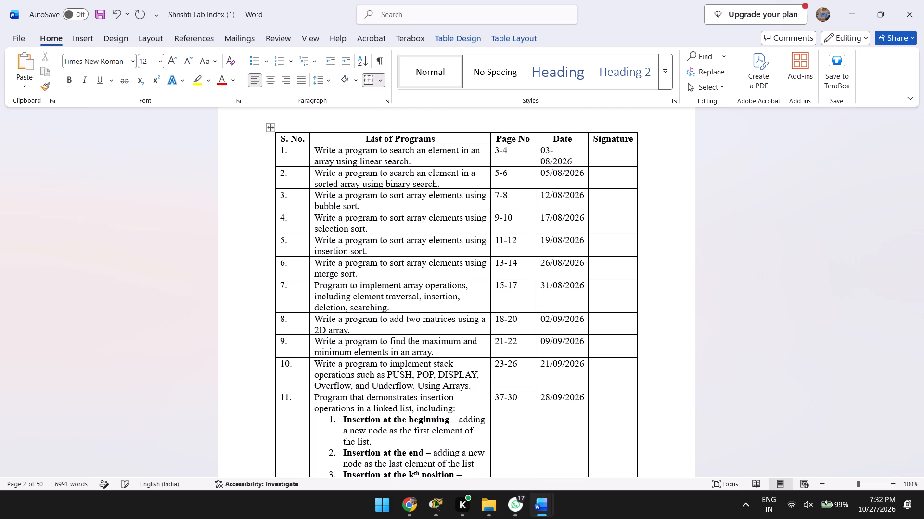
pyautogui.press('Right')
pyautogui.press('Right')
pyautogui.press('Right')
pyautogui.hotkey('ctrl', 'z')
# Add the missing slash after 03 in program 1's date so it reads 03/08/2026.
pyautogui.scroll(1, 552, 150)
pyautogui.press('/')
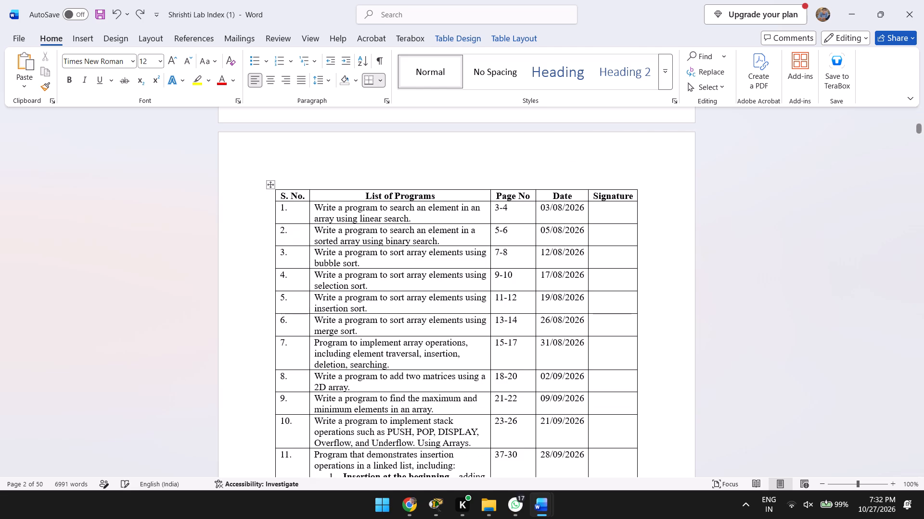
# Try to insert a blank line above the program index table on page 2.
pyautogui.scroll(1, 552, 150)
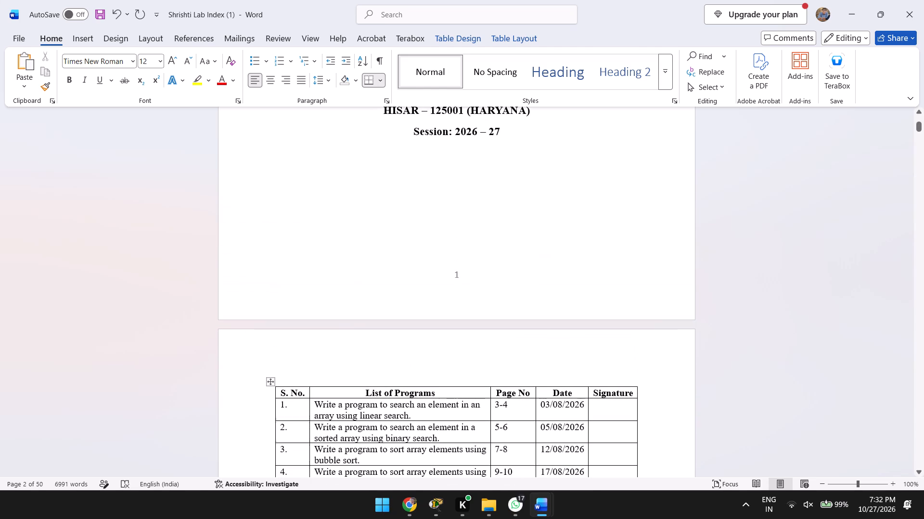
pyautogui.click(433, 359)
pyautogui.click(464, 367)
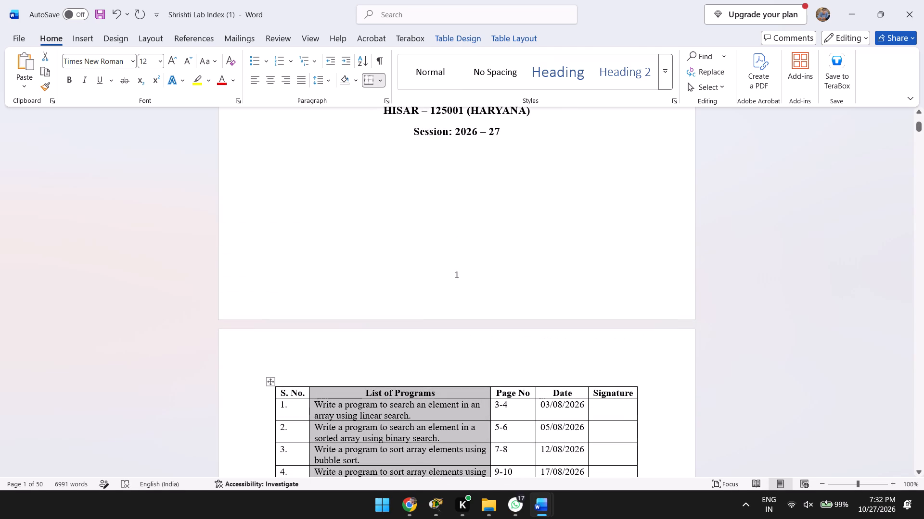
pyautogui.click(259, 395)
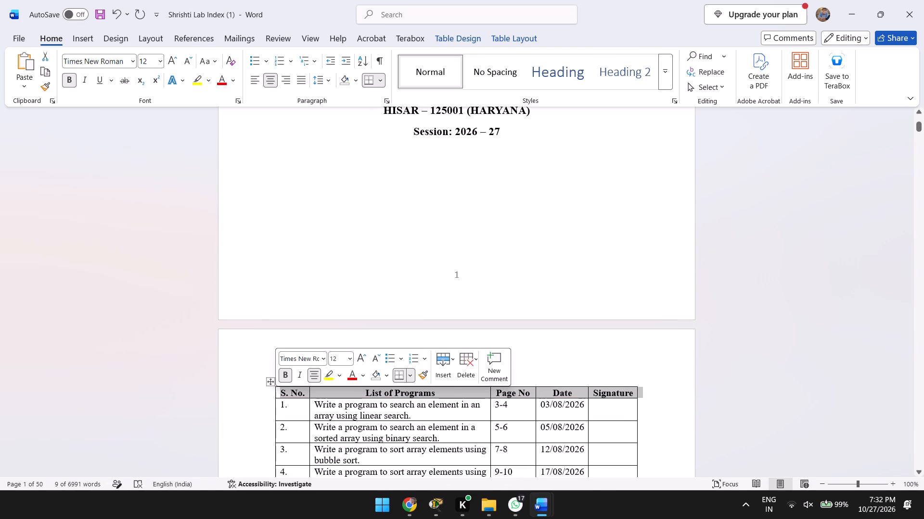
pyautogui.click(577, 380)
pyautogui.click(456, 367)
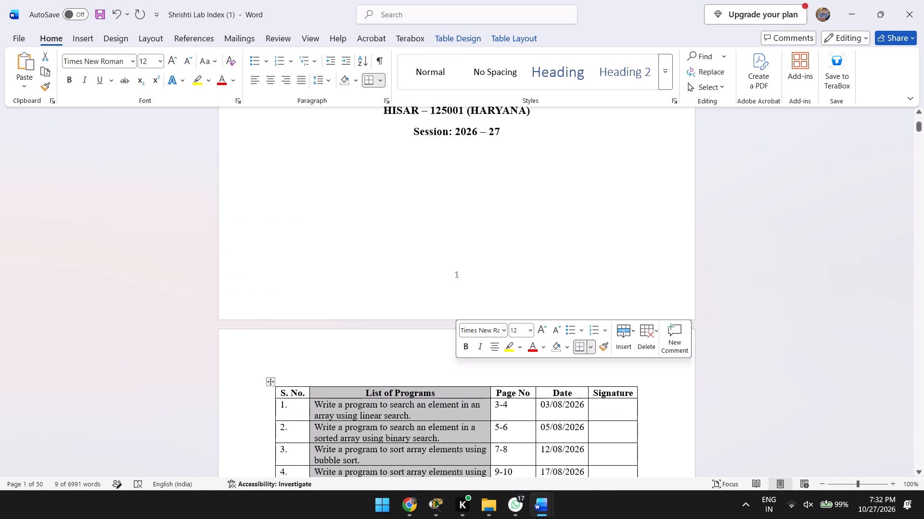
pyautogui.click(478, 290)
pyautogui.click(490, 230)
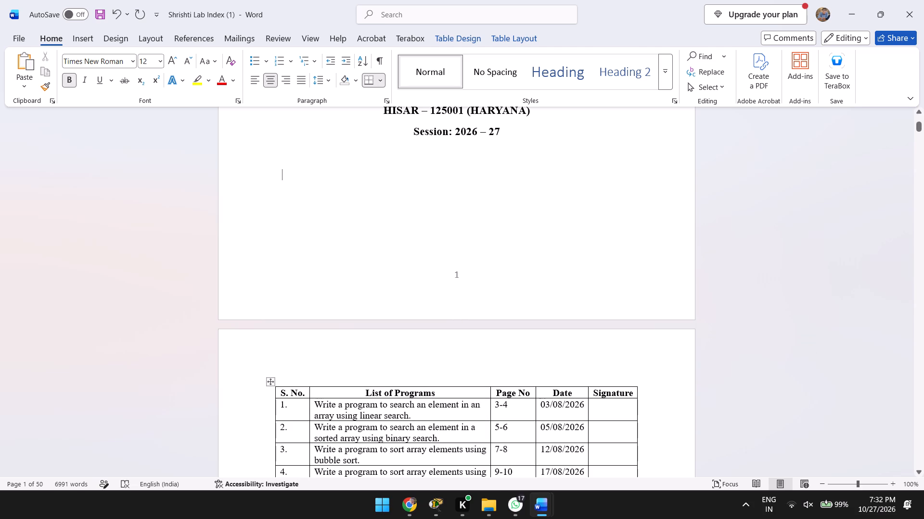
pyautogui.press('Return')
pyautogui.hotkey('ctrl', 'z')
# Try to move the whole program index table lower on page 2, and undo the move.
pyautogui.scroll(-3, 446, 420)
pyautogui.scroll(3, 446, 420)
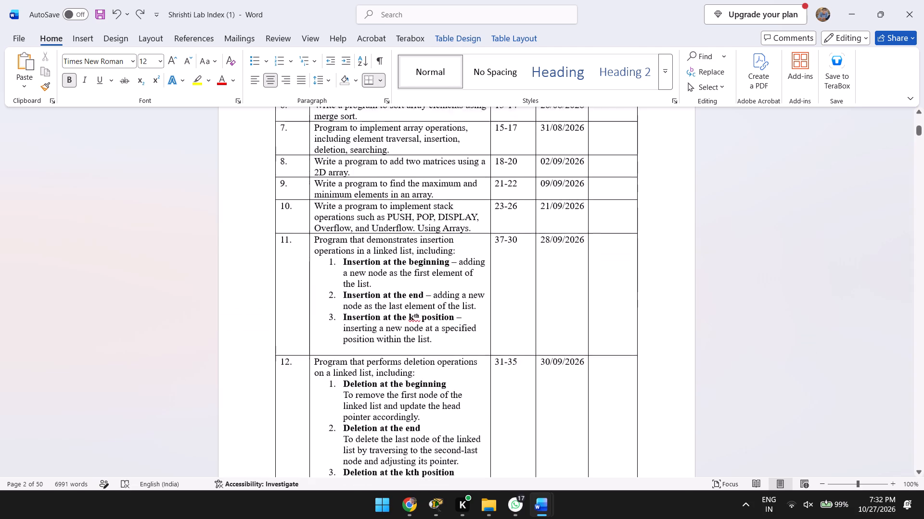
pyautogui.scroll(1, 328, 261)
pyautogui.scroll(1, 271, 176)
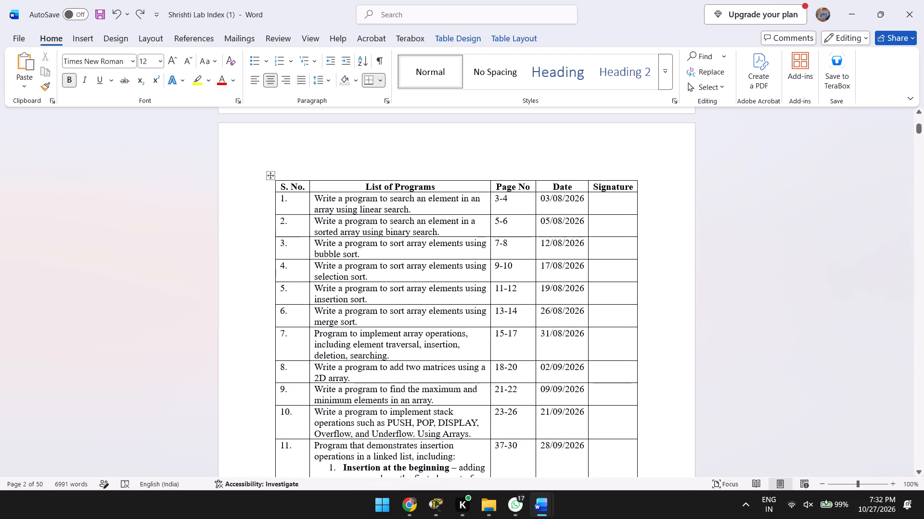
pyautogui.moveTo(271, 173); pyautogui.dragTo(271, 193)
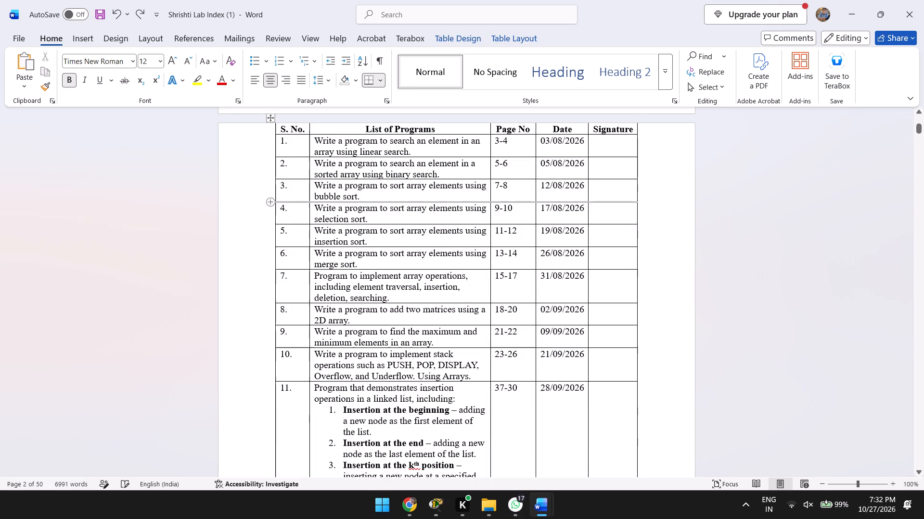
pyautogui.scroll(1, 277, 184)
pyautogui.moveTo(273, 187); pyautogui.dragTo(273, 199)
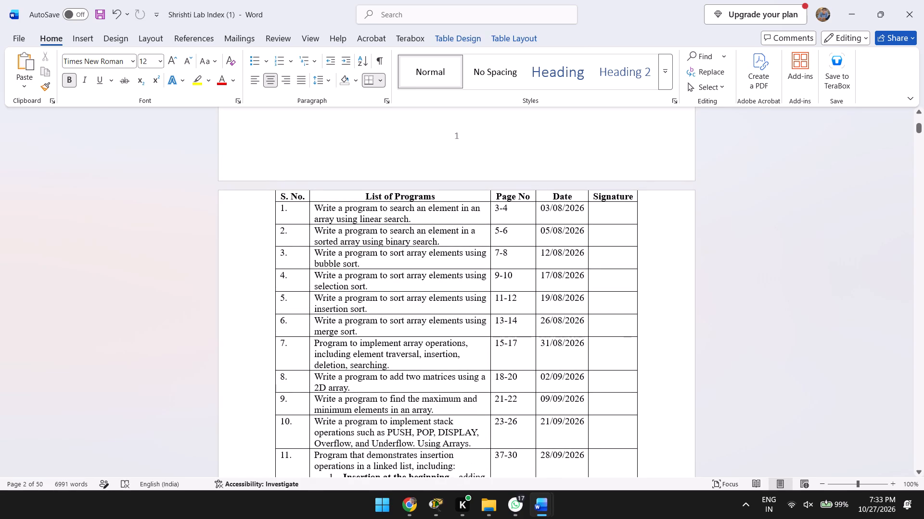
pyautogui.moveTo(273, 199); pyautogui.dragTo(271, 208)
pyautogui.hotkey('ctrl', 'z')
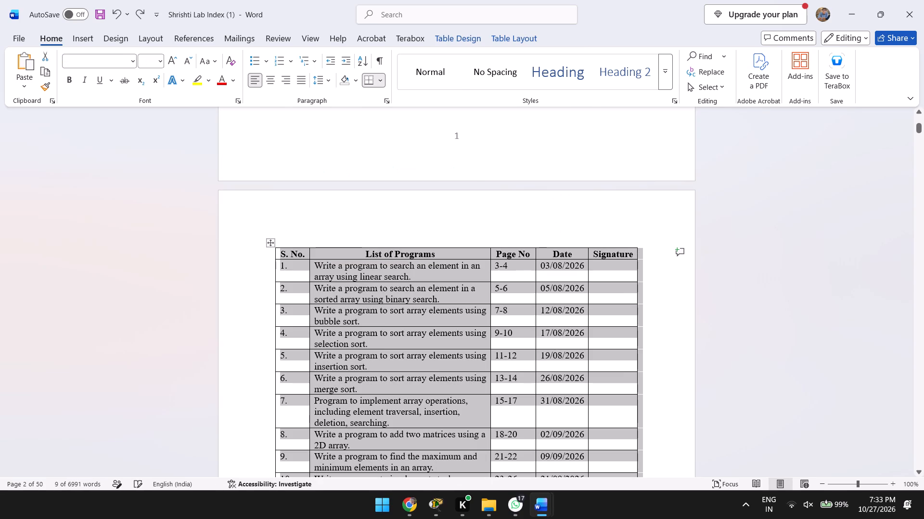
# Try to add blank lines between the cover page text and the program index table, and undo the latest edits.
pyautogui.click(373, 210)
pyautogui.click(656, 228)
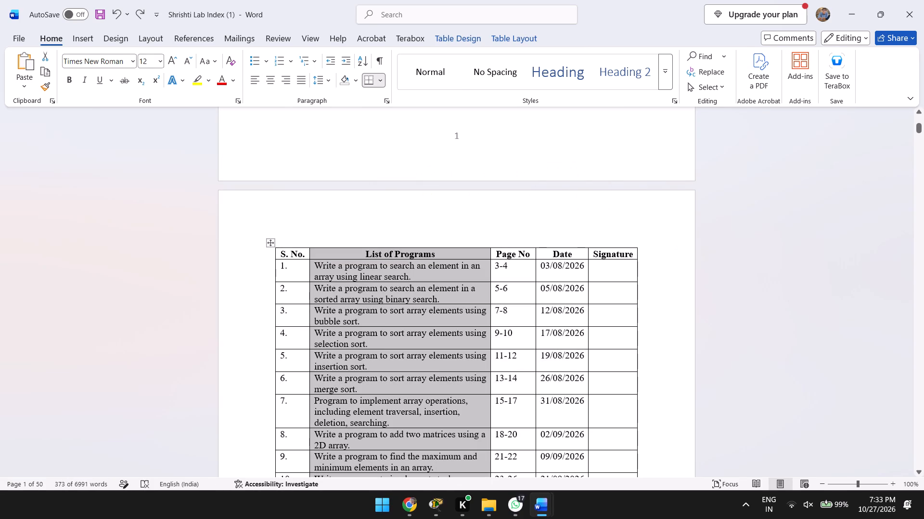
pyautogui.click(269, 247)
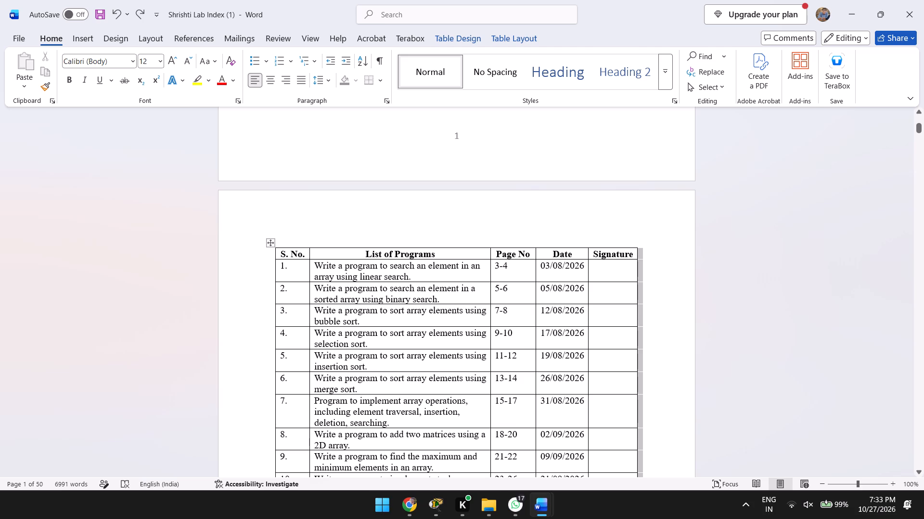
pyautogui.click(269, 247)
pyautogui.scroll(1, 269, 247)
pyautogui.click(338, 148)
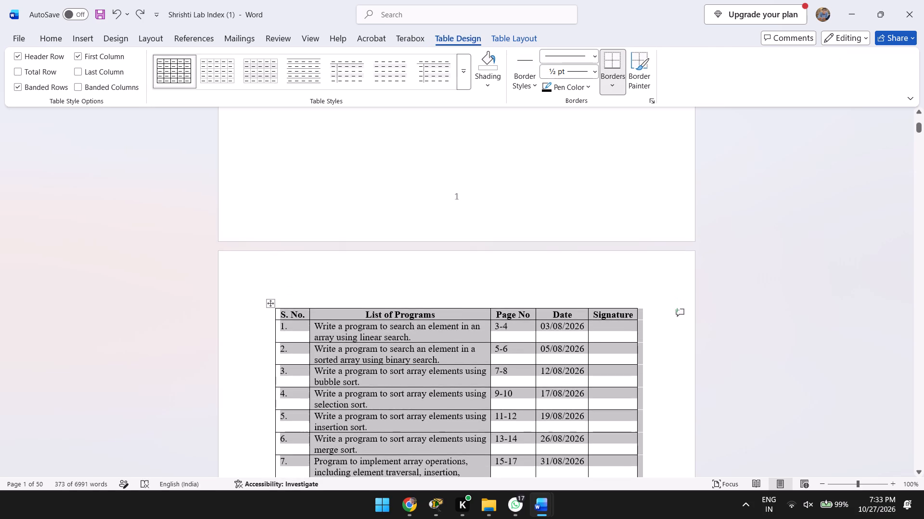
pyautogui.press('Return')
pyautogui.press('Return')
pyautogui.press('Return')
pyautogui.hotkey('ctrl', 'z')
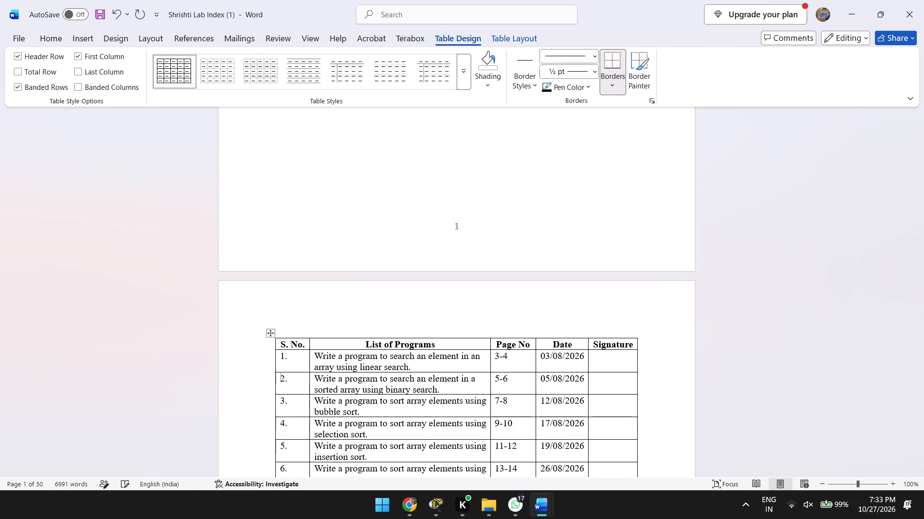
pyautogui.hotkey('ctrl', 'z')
# Review the layout from the cover page through the end of the program index table on page 3.
pyautogui.scroll(3, 310, 243)
pyautogui.scroll(-1, 310, 243)
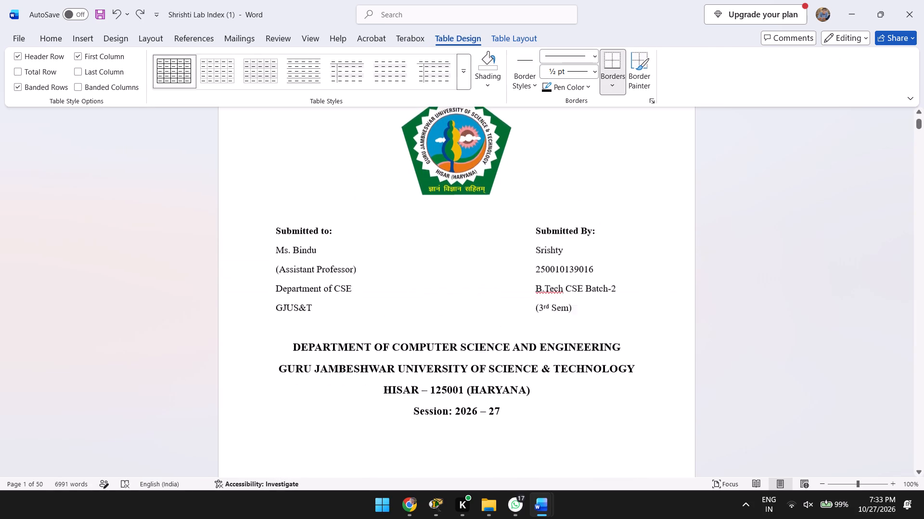
pyautogui.scroll(-1, 310, 243)
pyautogui.scroll(-1, 306, 336)
pyautogui.click(290, 291)
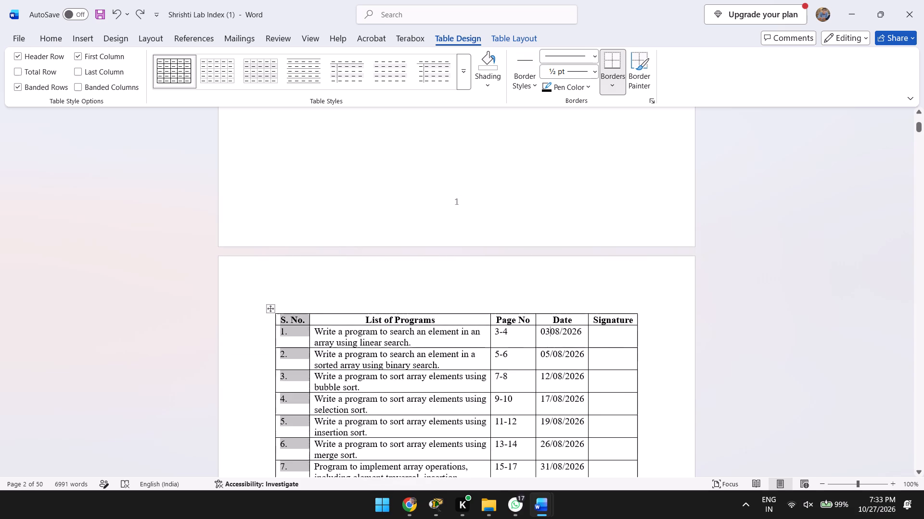
pyautogui.click(344, 291)
pyautogui.scroll(-4, 333, 378)
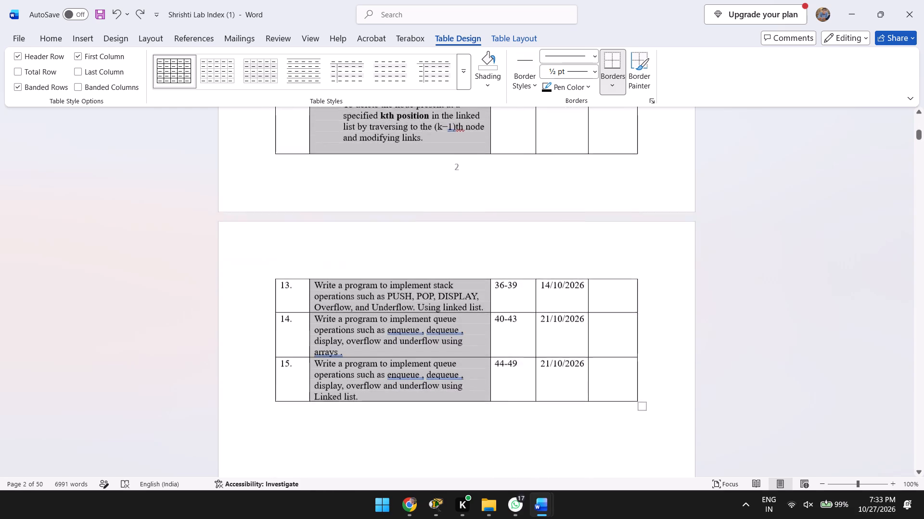
pyautogui.click(333, 420)
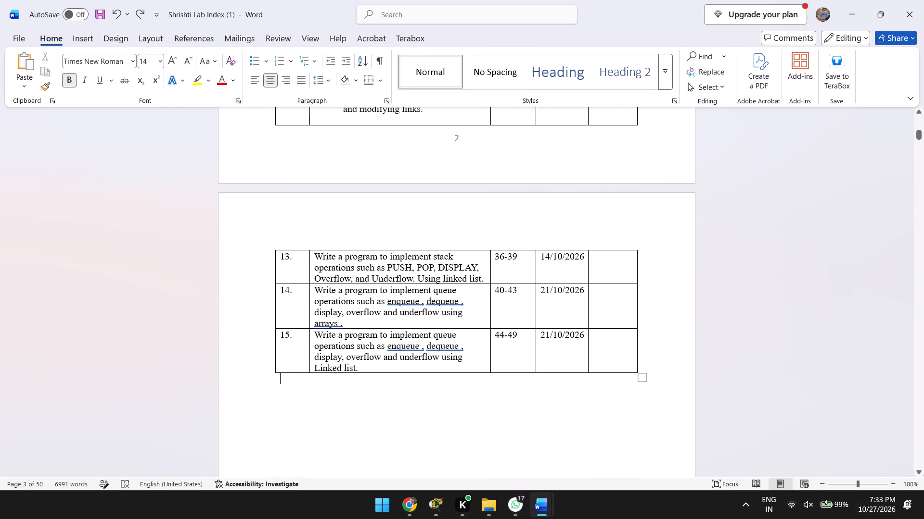
pyautogui.scroll(1, 562, 346)
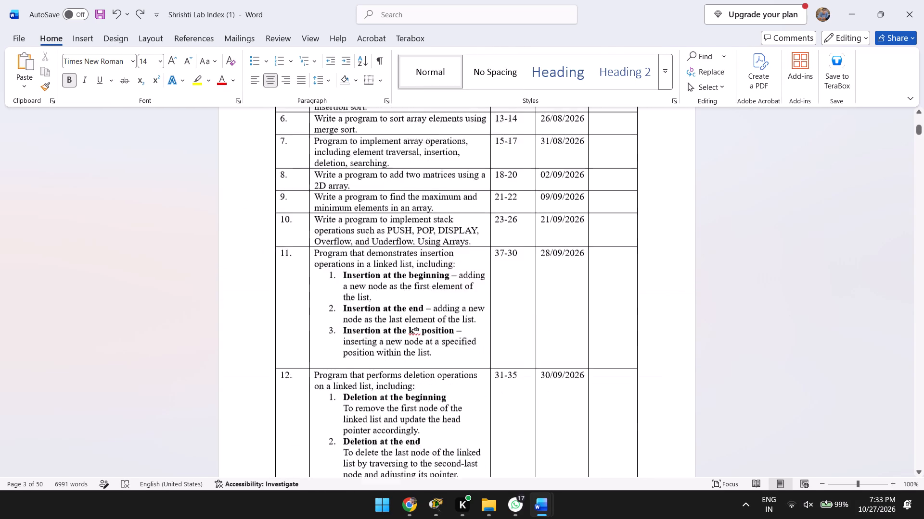
pyautogui.scroll(1, 562, 346)
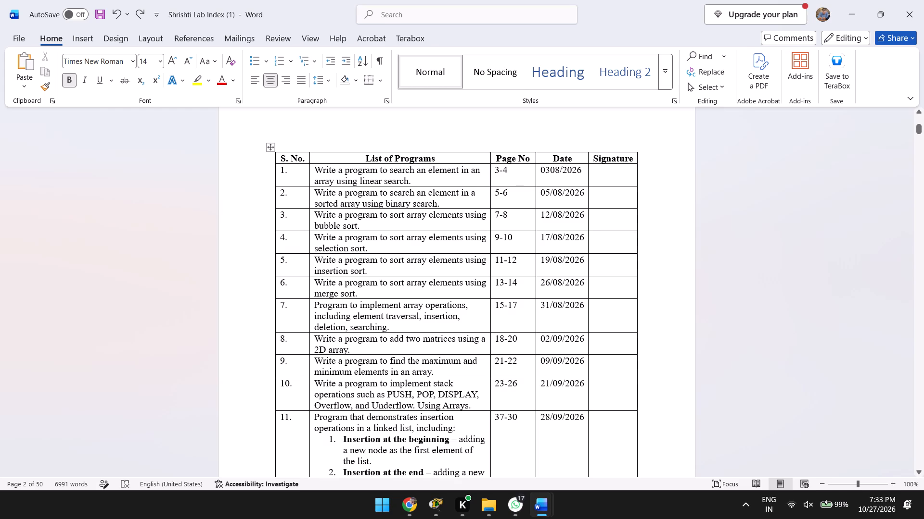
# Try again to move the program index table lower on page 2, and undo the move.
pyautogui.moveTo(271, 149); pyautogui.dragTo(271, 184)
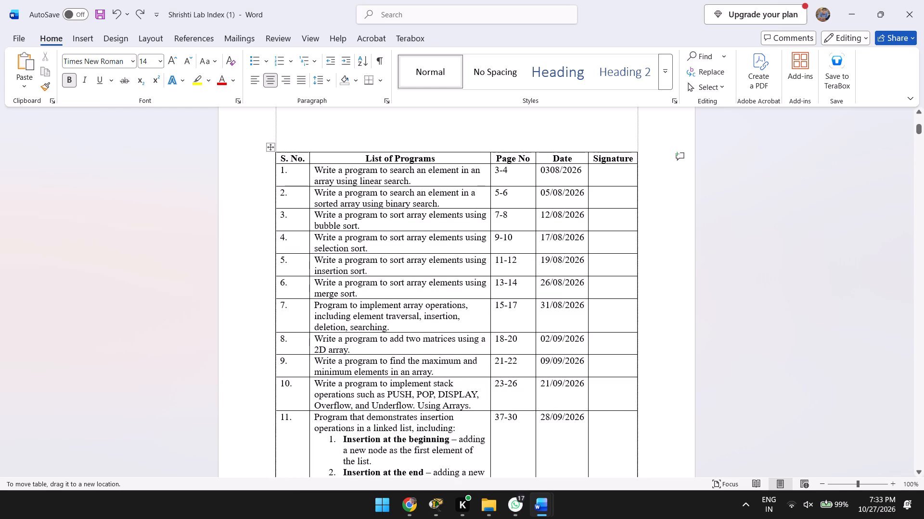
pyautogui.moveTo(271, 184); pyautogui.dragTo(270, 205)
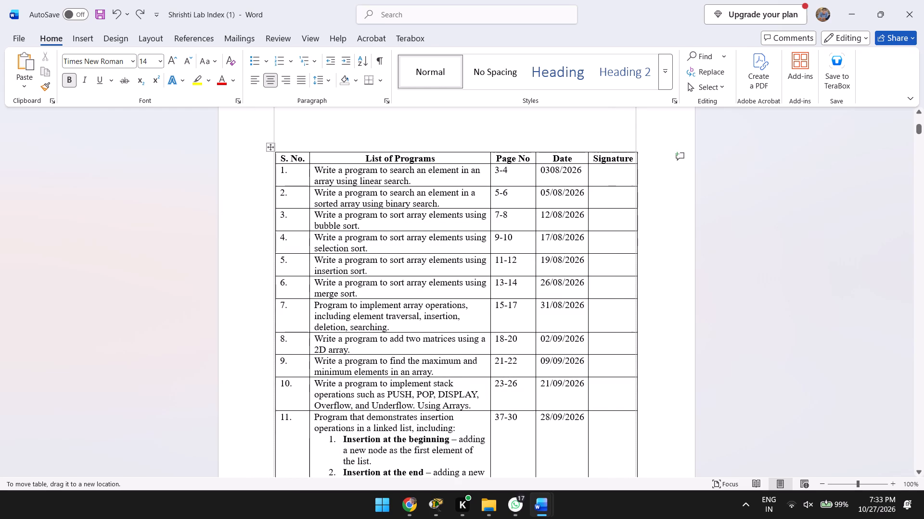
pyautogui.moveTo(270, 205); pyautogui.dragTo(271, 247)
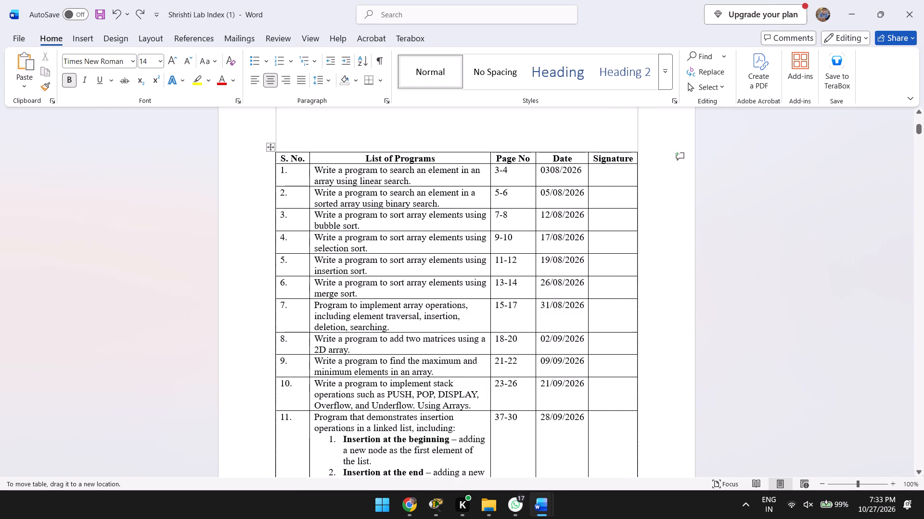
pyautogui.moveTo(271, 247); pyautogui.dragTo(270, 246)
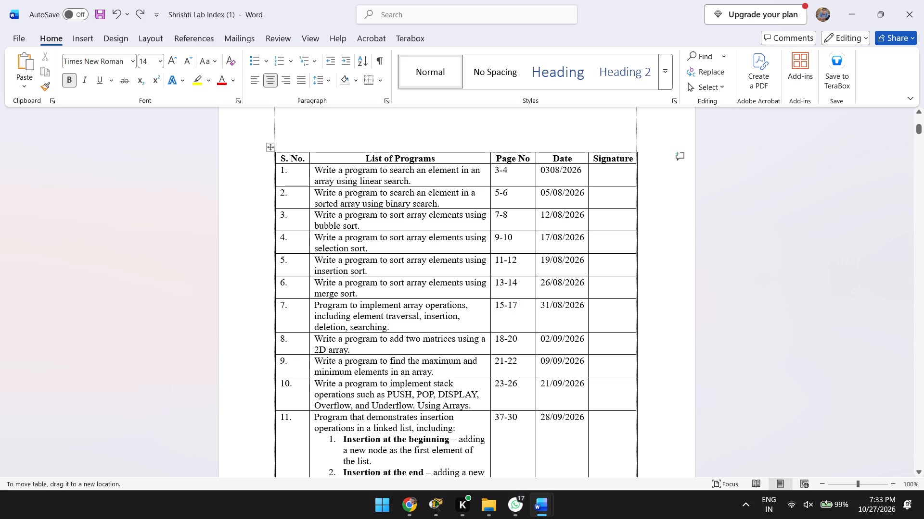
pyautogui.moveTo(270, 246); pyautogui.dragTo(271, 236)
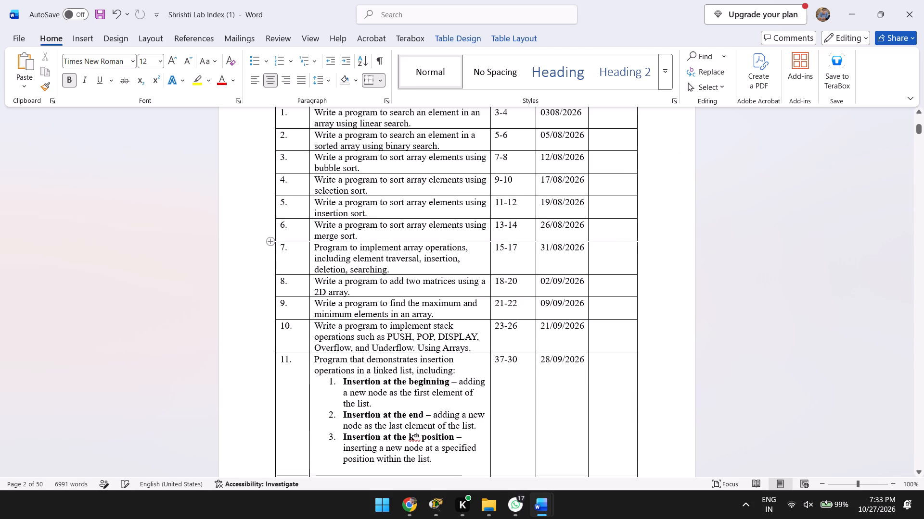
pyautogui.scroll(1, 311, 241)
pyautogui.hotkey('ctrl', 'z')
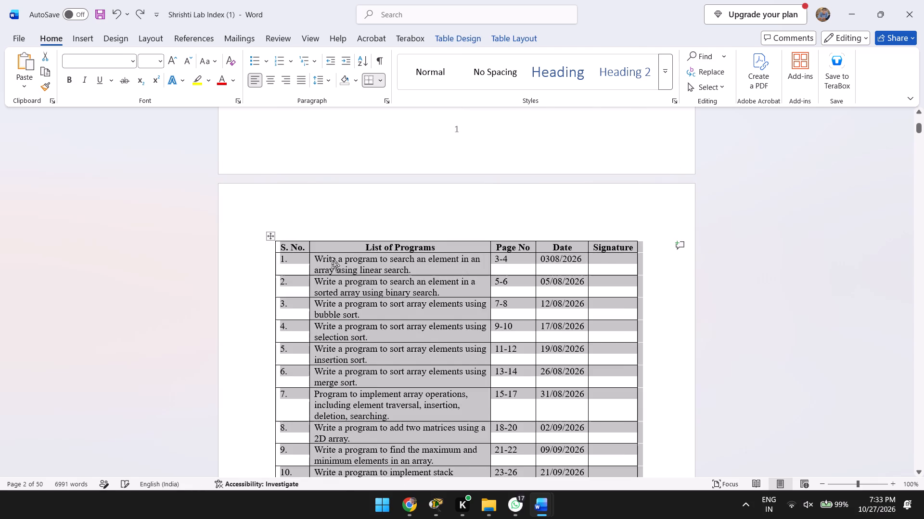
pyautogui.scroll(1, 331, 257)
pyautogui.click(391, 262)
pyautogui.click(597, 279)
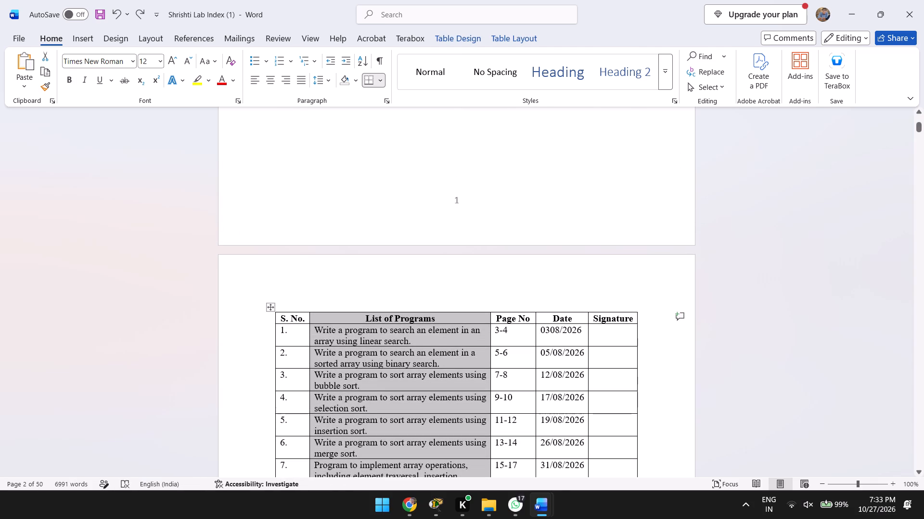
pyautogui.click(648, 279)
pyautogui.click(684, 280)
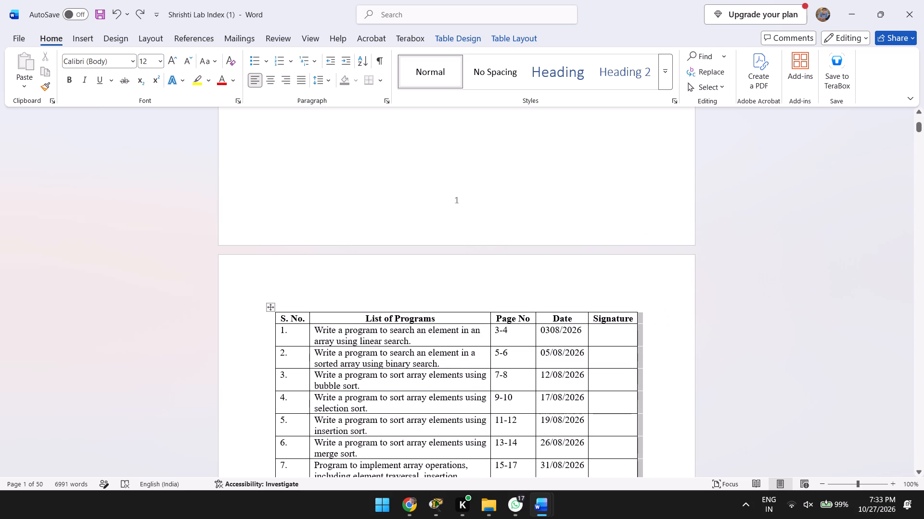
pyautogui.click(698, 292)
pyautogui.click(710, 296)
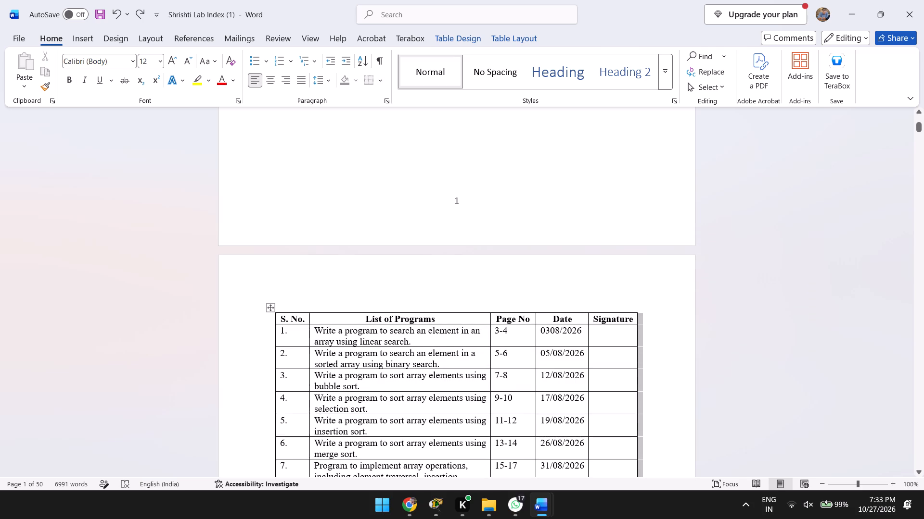
# Insert a slash between 03 and 08 in program 1's date so it reads 03/08/2026.
pyautogui.click(550, 335)
pyautogui.click(550, 344)
pyautogui.press('/')
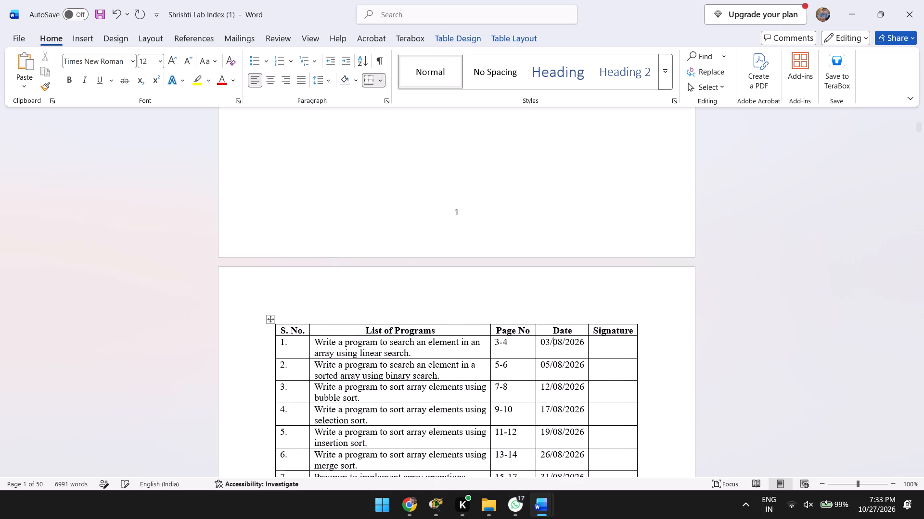
# Review the cover page from the title lines to the Submitted By block, and the start of the program index table.
pyautogui.scroll(1, 599, 338)
pyautogui.scroll(1, 617, 296)
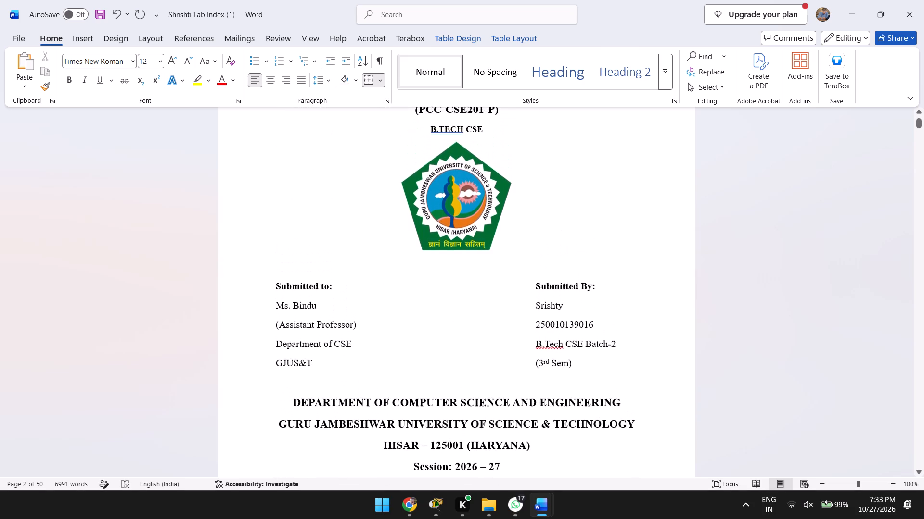
pyautogui.click(578, 299)
pyautogui.scroll(2, 578, 299)
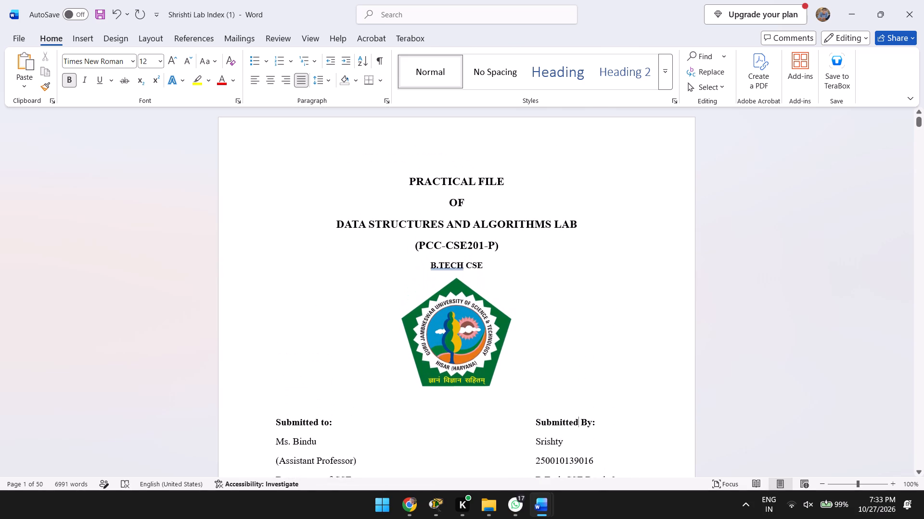
pyautogui.moveTo(522, 185); pyautogui.dragTo(439, 174)
pyautogui.click(442, 200)
pyautogui.moveTo(416, 189); pyautogui.dragTo(476, 193)
pyautogui.click(486, 225)
pyautogui.scroll(-4, 486, 225)
pyautogui.scroll(-1, 481, 270)
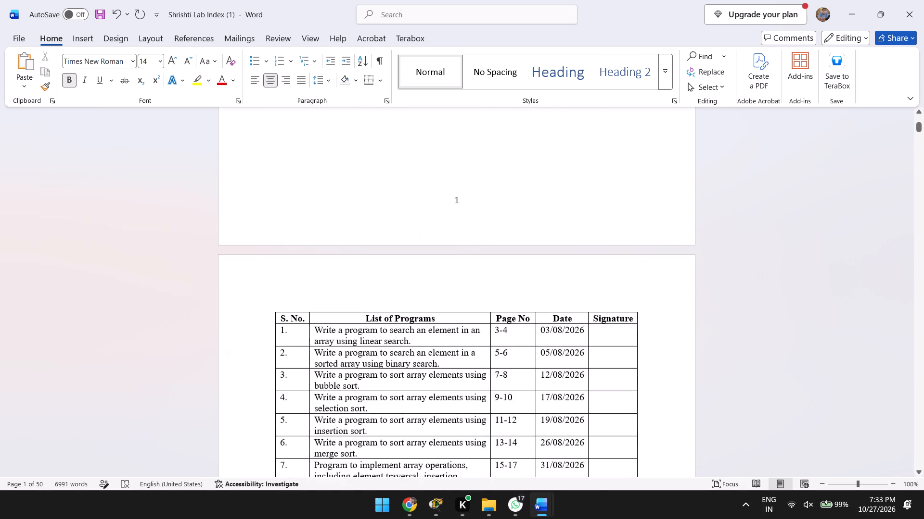
pyautogui.scroll(-1, 466, 311)
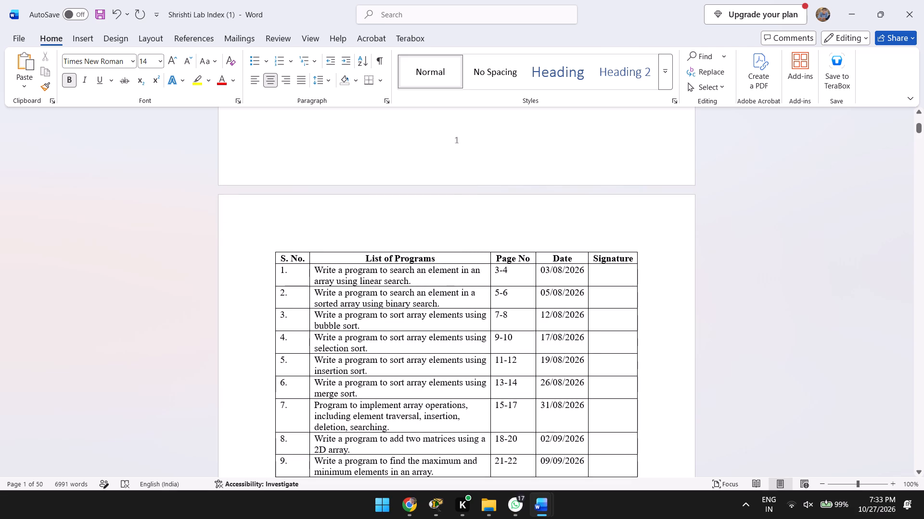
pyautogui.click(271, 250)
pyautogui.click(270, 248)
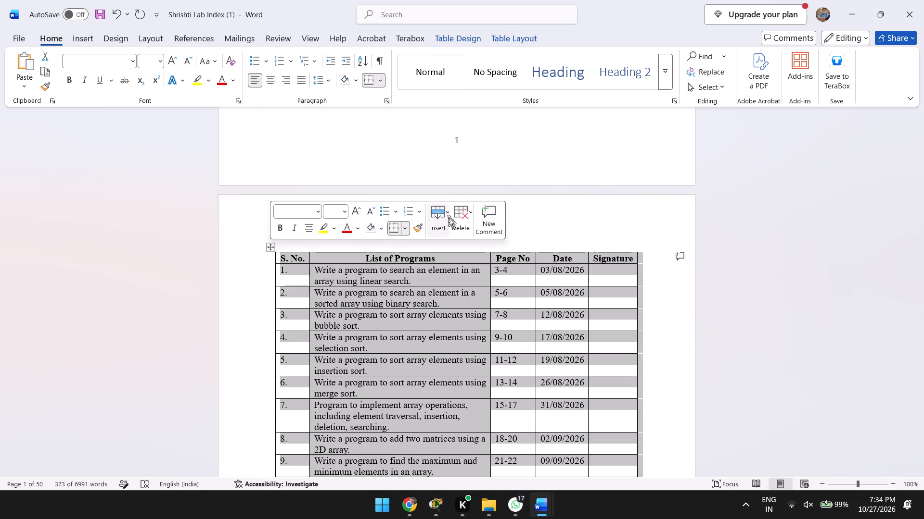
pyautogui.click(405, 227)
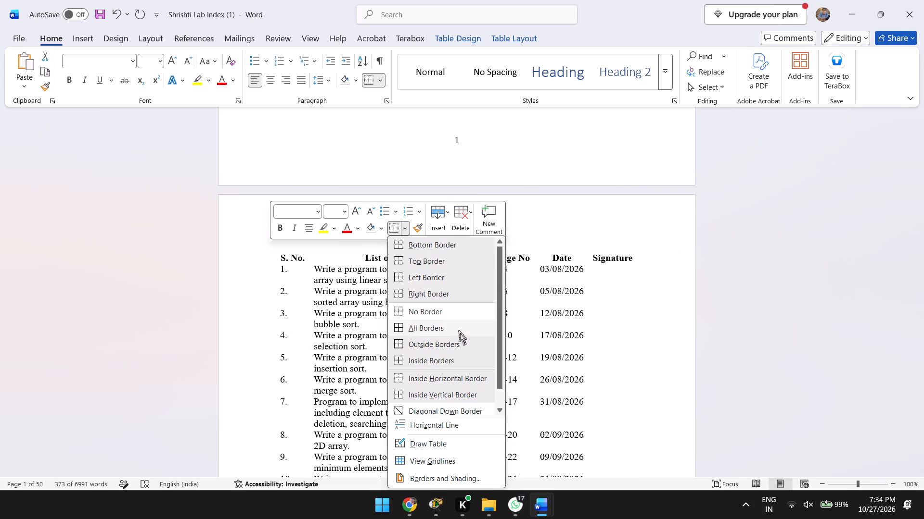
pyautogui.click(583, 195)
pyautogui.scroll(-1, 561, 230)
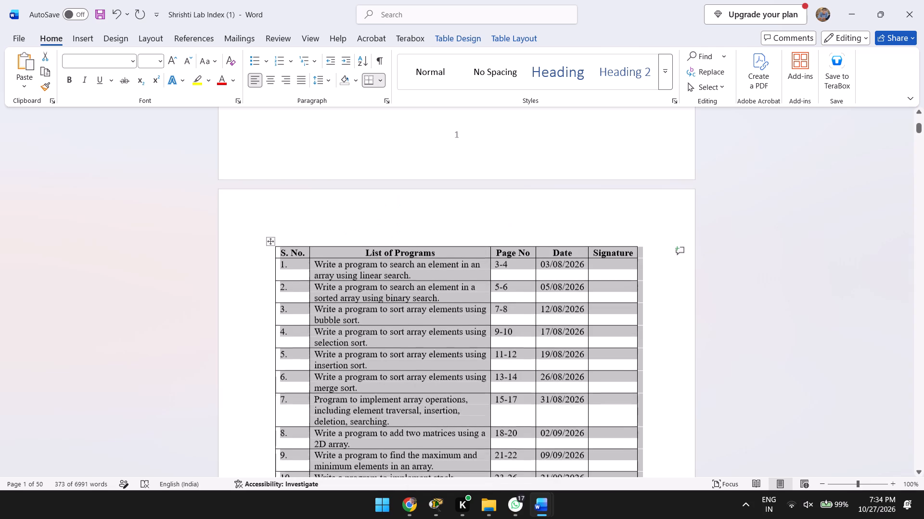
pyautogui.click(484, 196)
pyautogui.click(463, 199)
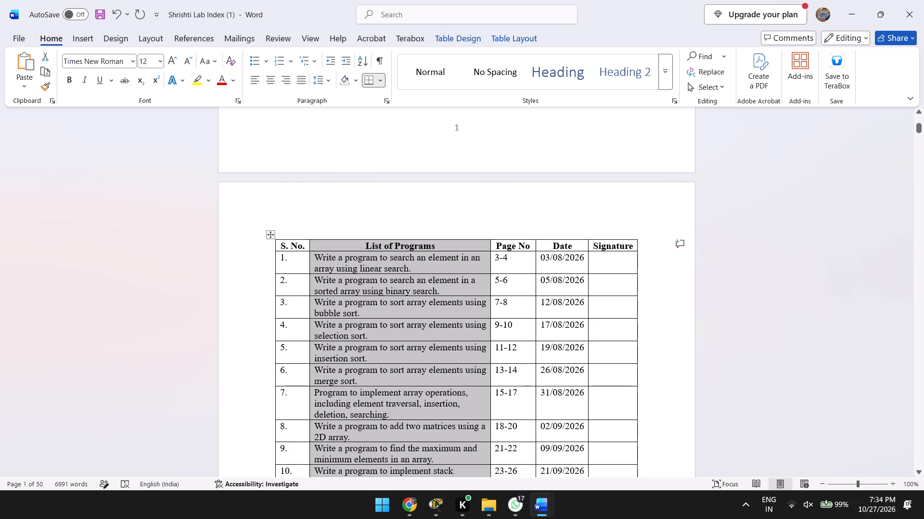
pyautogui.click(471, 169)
# Examine the remaining rows of the program index table and the spacing between its end on page 3 and the Program – 1 page.
pyautogui.scroll(-1, 449, 233)
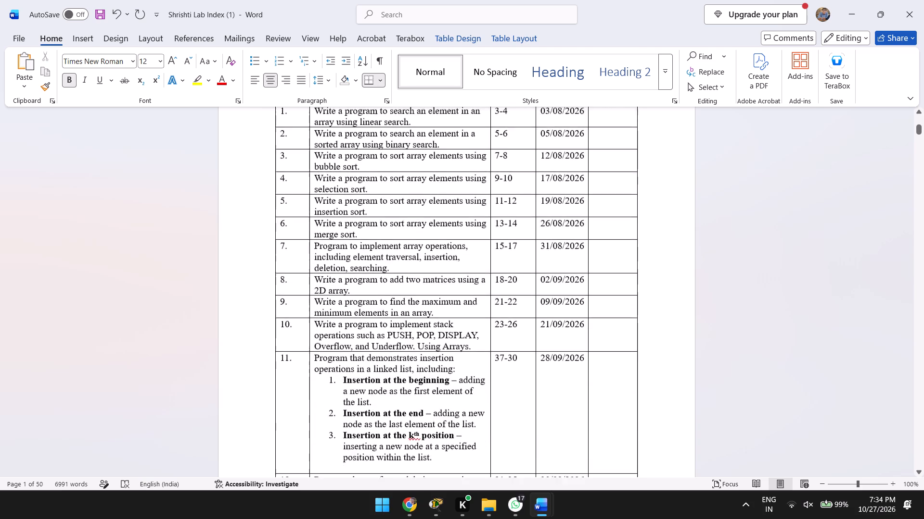
pyautogui.scroll(-1, 449, 233)
pyautogui.scroll(-1, 436, 314)
pyautogui.scroll(-1, 434, 353)
pyautogui.scroll(1, 473, 339)
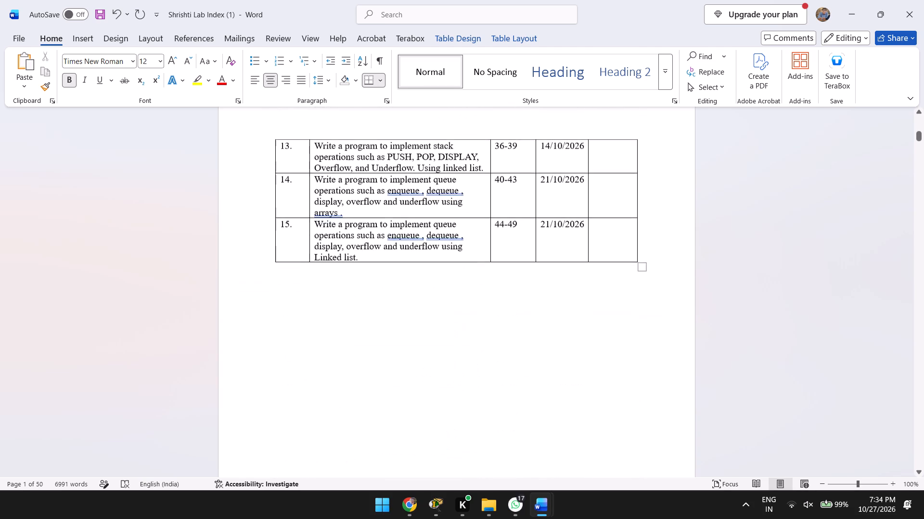
pyautogui.scroll(1, 473, 339)
pyautogui.click(468, 322)
pyautogui.click(642, 298)
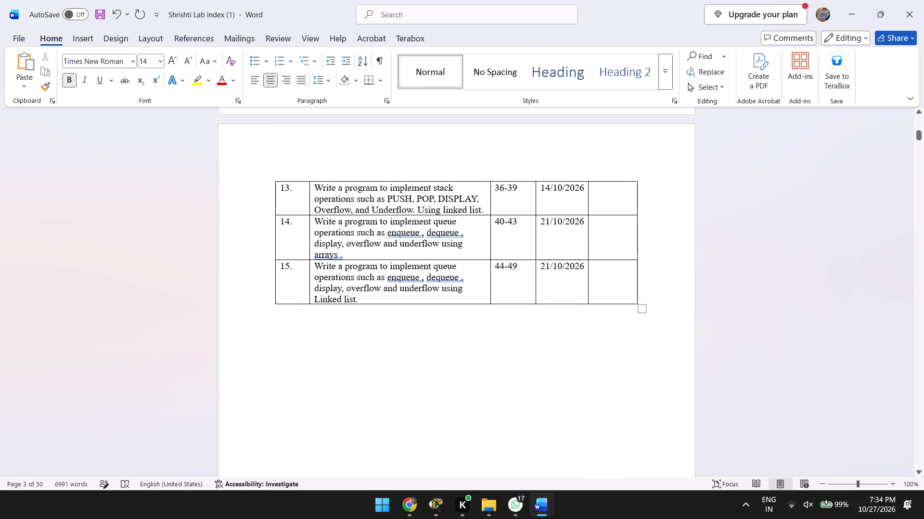
pyautogui.click(336, 334)
pyautogui.scroll(-1, 260, 332)
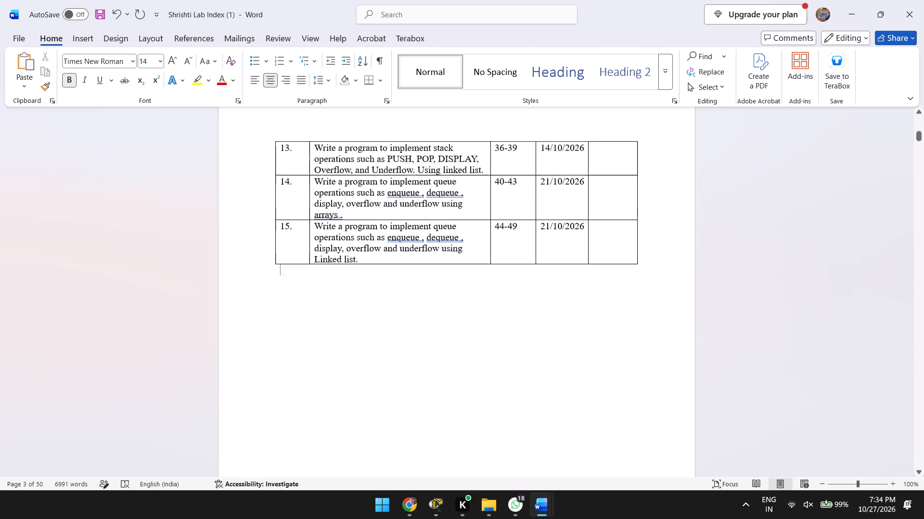
pyautogui.scroll(-2, 311, 322)
pyautogui.scroll(1, 311, 322)
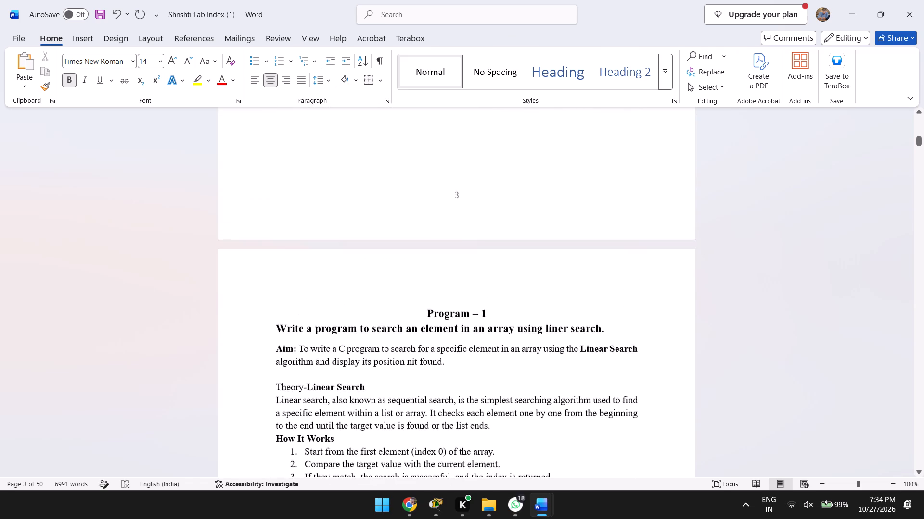
pyautogui.scroll(3, 380, 269)
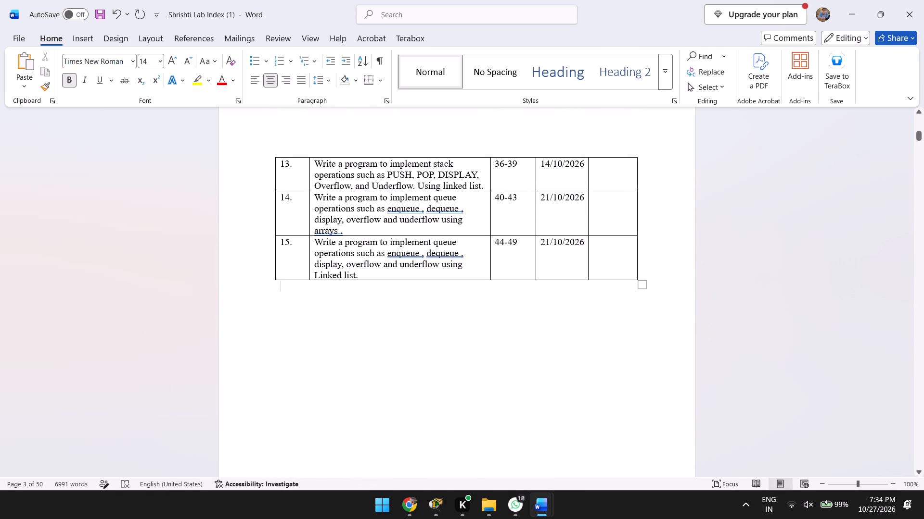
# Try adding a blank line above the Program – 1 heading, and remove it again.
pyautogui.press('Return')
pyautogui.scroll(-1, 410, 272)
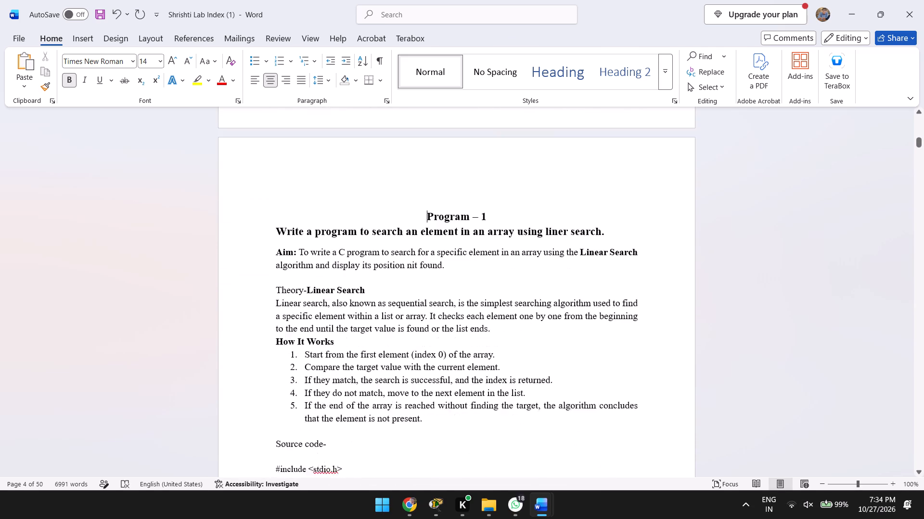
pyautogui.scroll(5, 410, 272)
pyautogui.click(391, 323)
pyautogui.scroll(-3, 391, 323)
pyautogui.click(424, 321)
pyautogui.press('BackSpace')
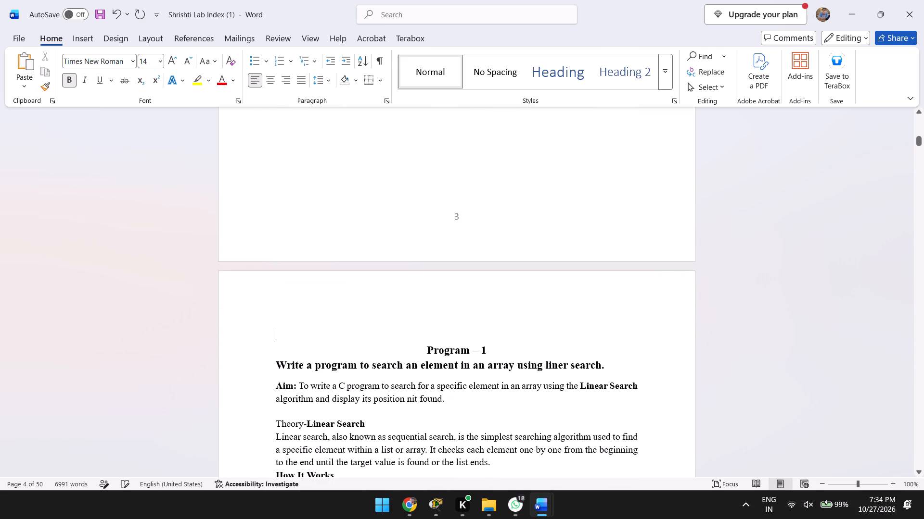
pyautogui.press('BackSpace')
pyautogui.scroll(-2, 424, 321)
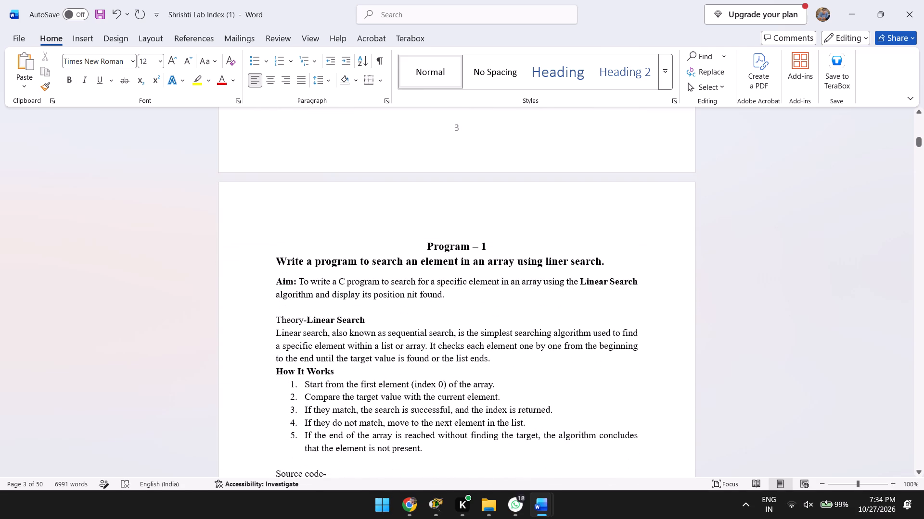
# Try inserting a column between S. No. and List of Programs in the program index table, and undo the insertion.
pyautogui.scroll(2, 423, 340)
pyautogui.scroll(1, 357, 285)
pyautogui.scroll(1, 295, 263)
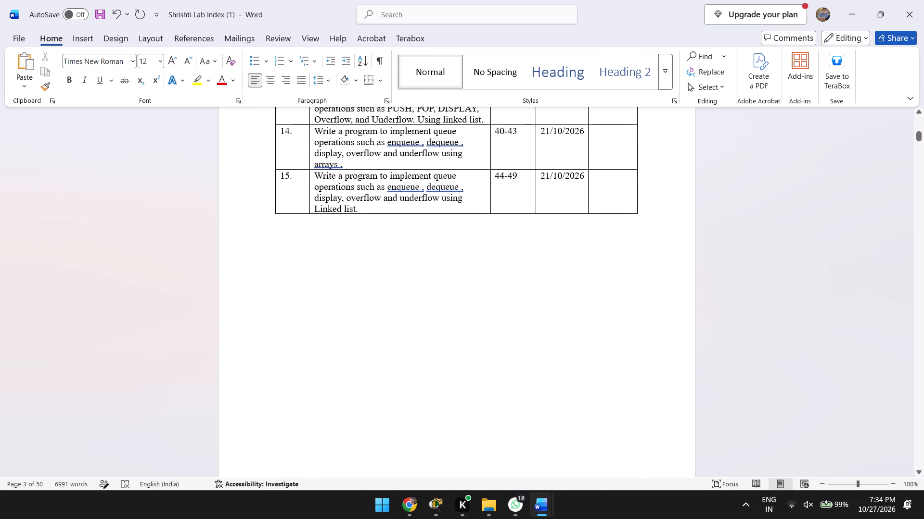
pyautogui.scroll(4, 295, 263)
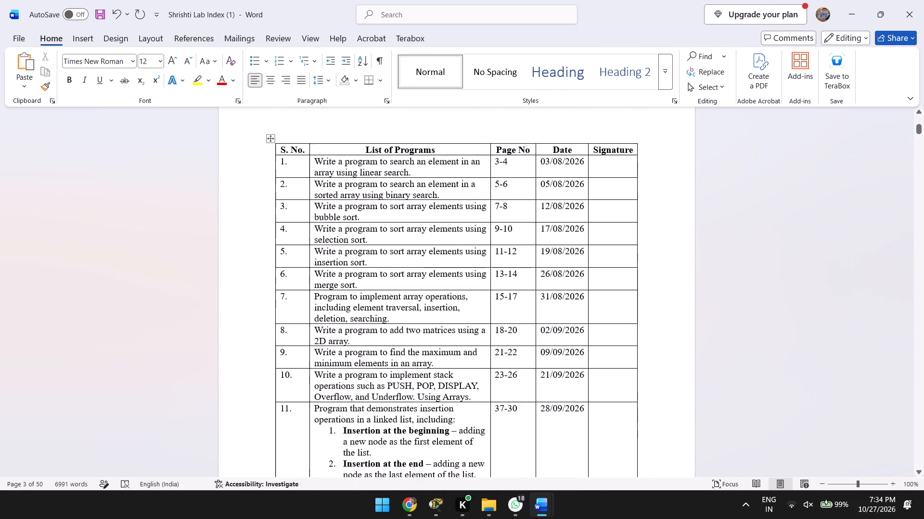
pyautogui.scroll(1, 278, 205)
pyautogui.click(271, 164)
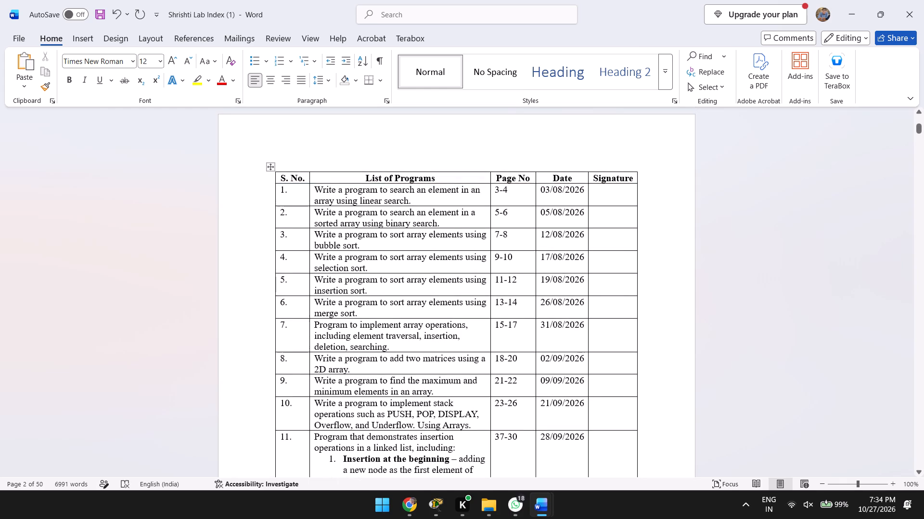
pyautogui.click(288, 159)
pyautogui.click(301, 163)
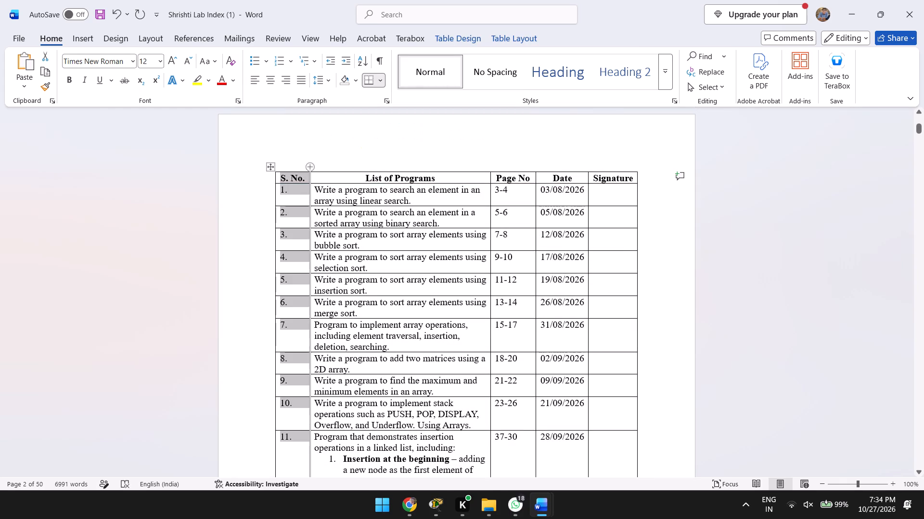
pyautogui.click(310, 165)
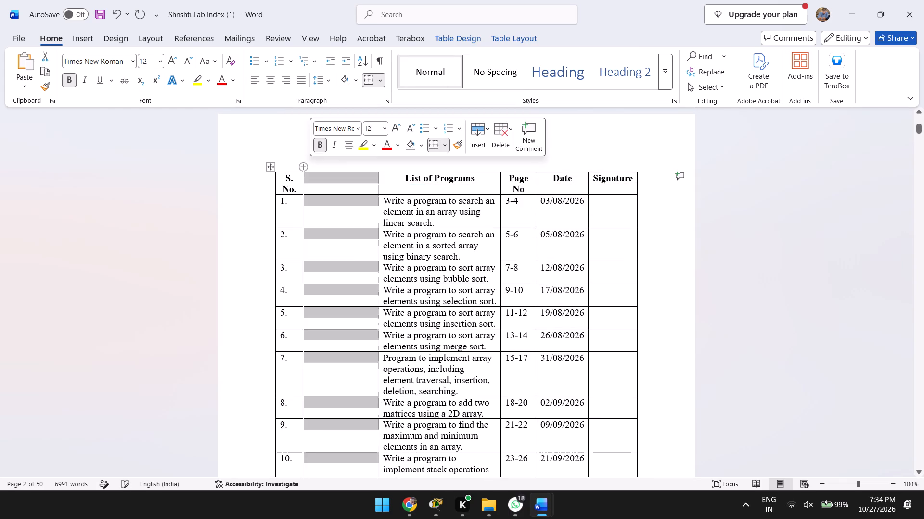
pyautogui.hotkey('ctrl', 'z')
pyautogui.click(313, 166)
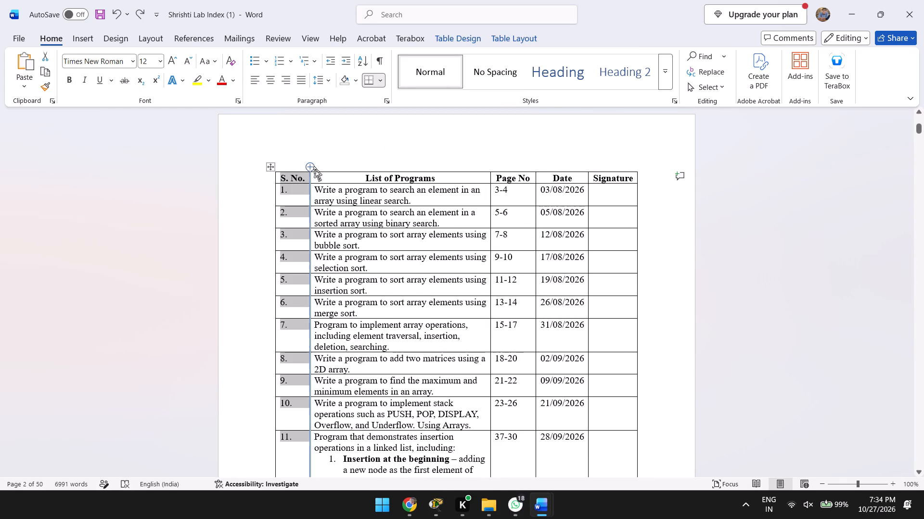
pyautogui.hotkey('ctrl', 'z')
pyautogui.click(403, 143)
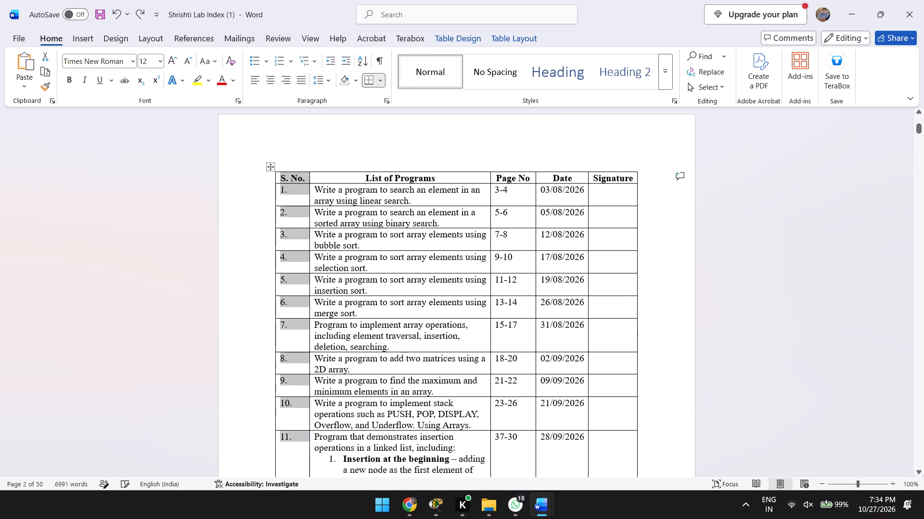
# Look over the cover page from the session line up to the title, and switch to the previously used window.
pyautogui.scroll(1, 403, 143)
pyautogui.scroll(4, 429, 175)
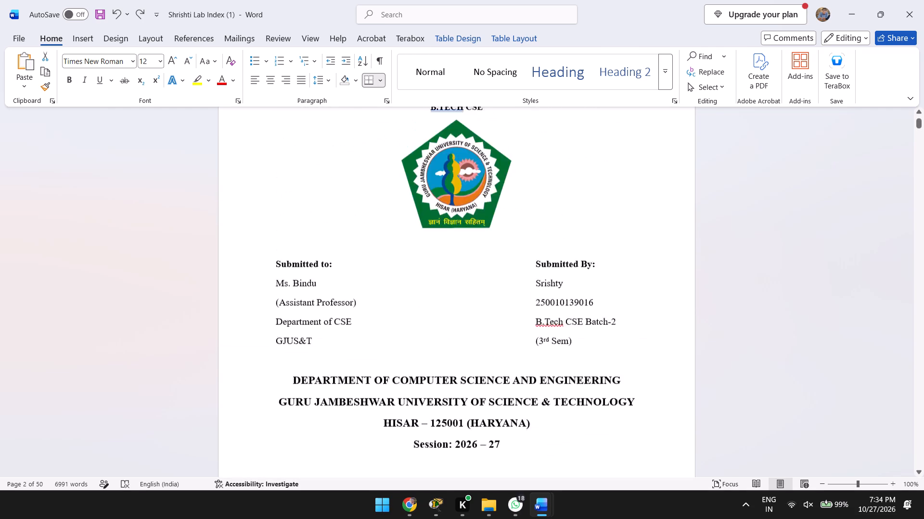
pyautogui.scroll(2, 429, 175)
pyautogui.hotkey('alt', 'Tab')
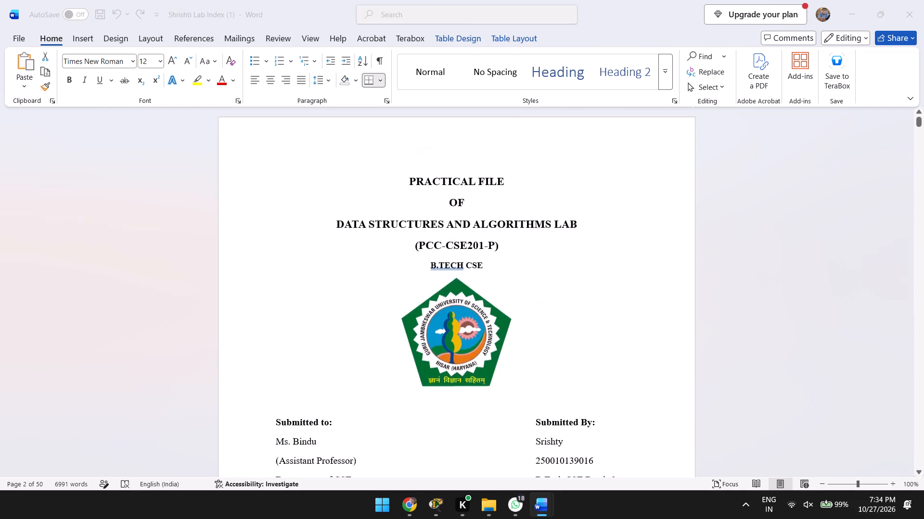
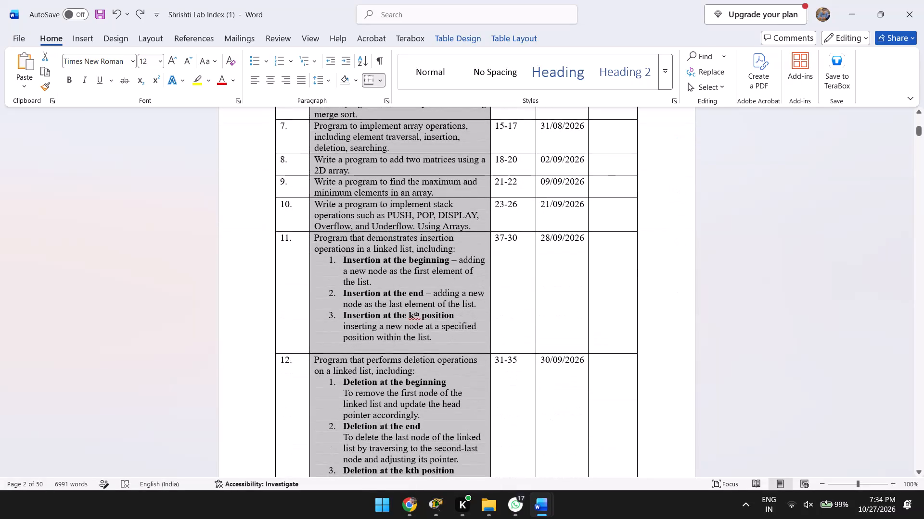
# Change the Program – 1 theory label to "Theory –" and move the Linear Search subheading onto its own line.
pyautogui.scroll(-3, 625, 319)
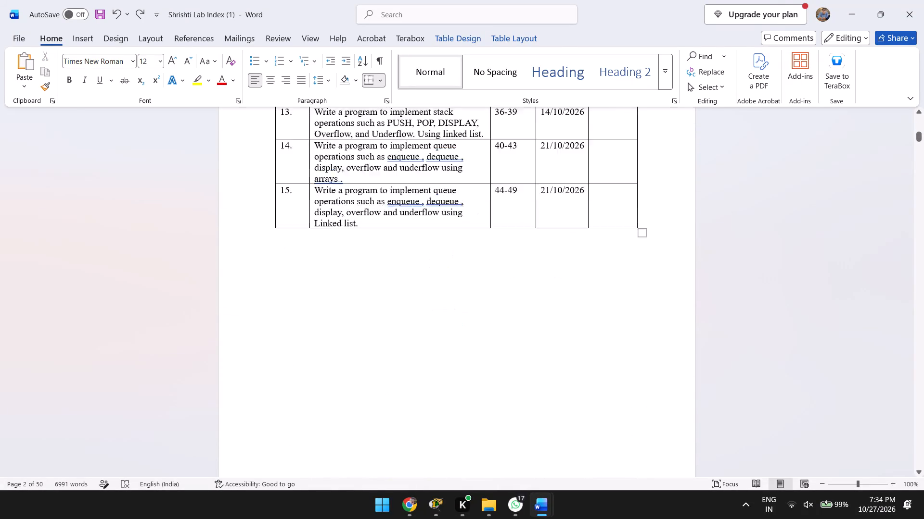
pyautogui.scroll(-3, 617, 350)
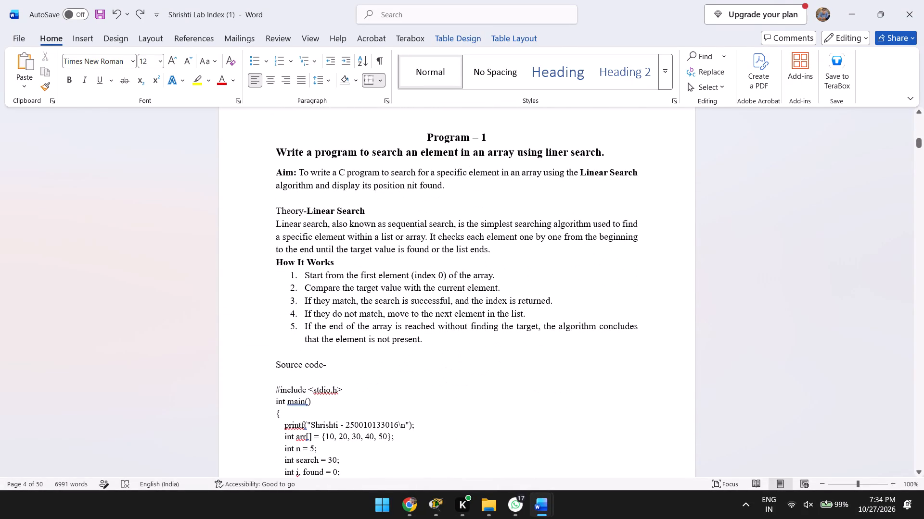
pyautogui.scroll(-1, 618, 389)
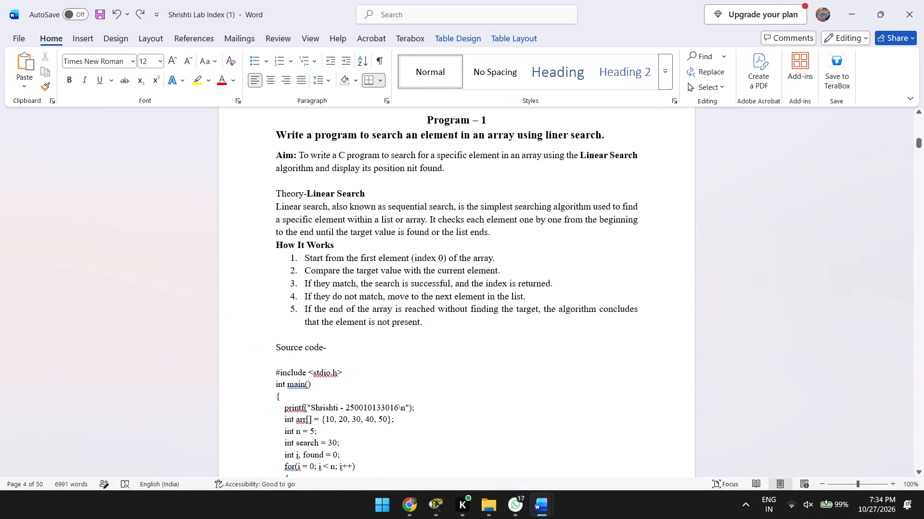
pyautogui.click(306, 193)
pyautogui.press('BackSpace')
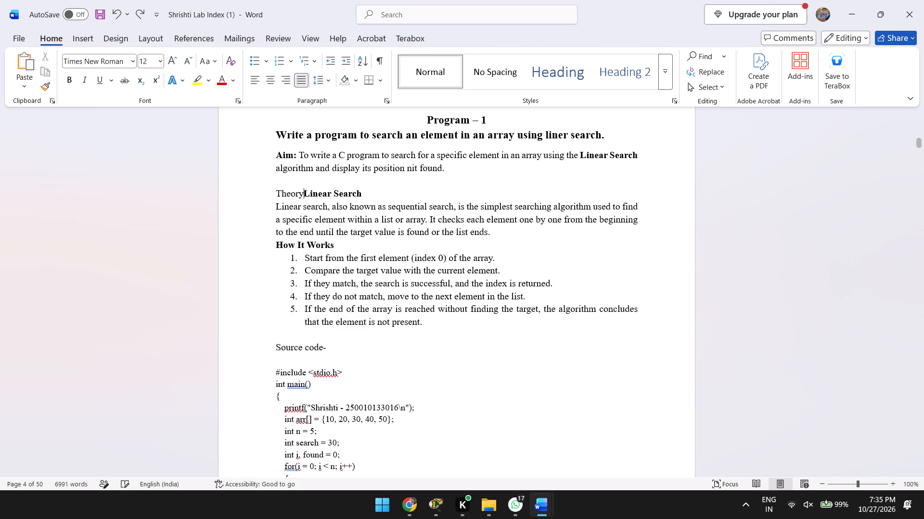
pyautogui.press('space')
pyautogui.write('-')
pyautogui.press('Return')
# Delete the Linear Search subheading below the Theory label in Program – 1.
pyautogui.scroll(-1, 364, 219)
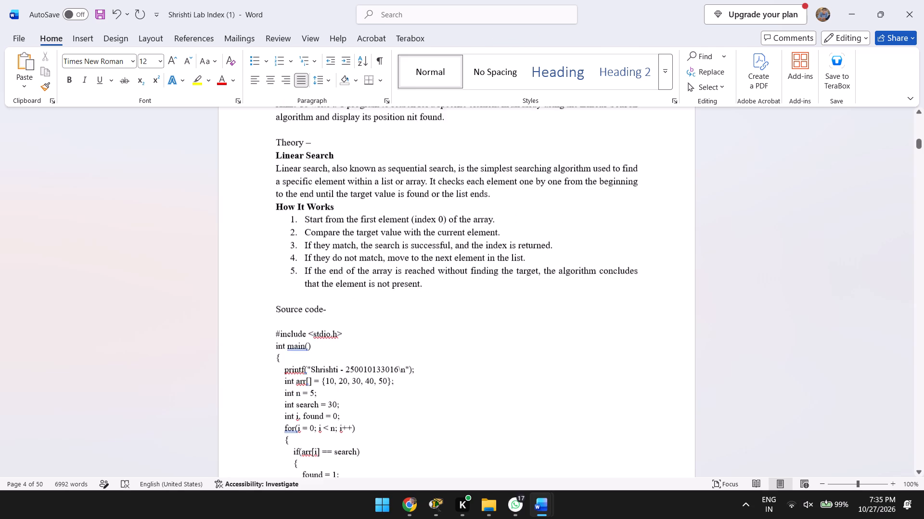
pyautogui.scroll(-1, 364, 219)
pyautogui.scroll(1, 354, 240)
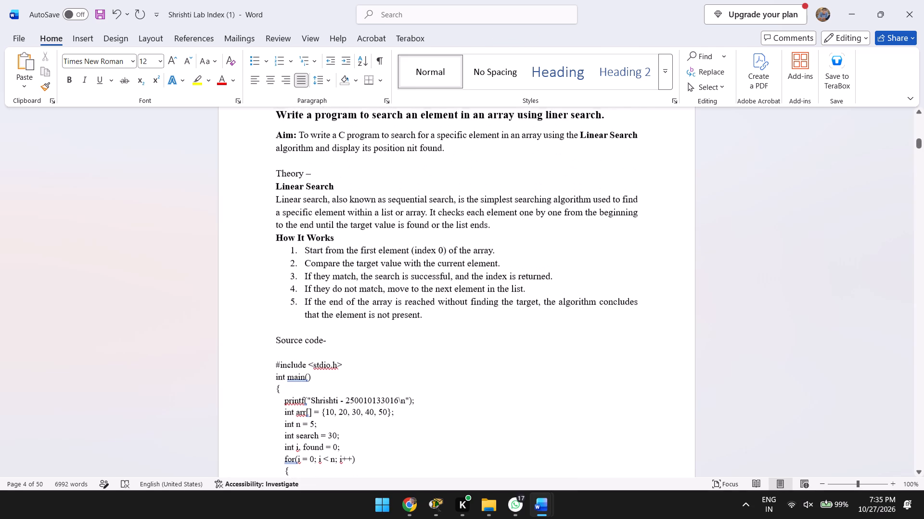
pyautogui.hotkey('ctrl', 'shift', 'Delete')
pyautogui.hotkey('ctrl', 'shift', 'Delete')
pyautogui.hotkey('ctrl', 'shift', 'Delete')
pyautogui.hotkey('ctrl', 'Delete')
pyautogui.hotkey('ctrl', 'Delete')
pyautogui.press('Delete')
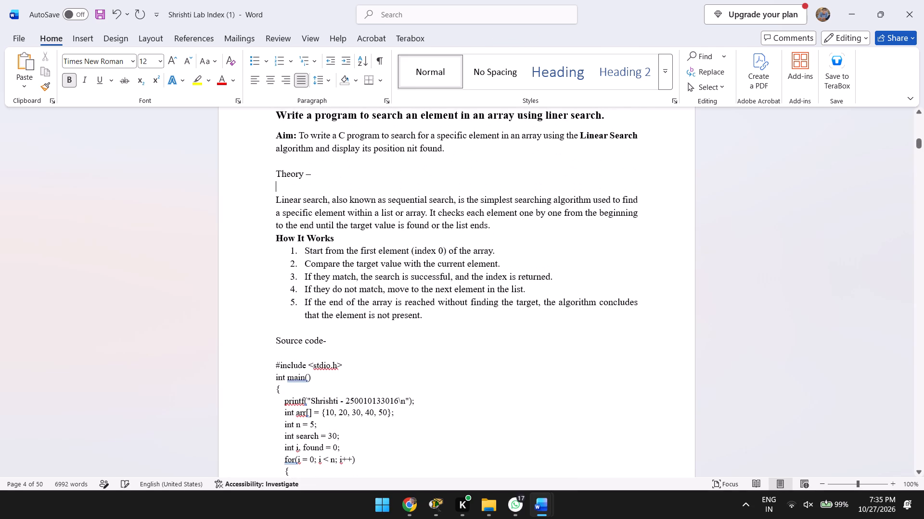
# Remove the Binary Search subheading from the Program – 2 theory line and make the label read "Theory –".
pyautogui.scroll(-5, 351, 286)
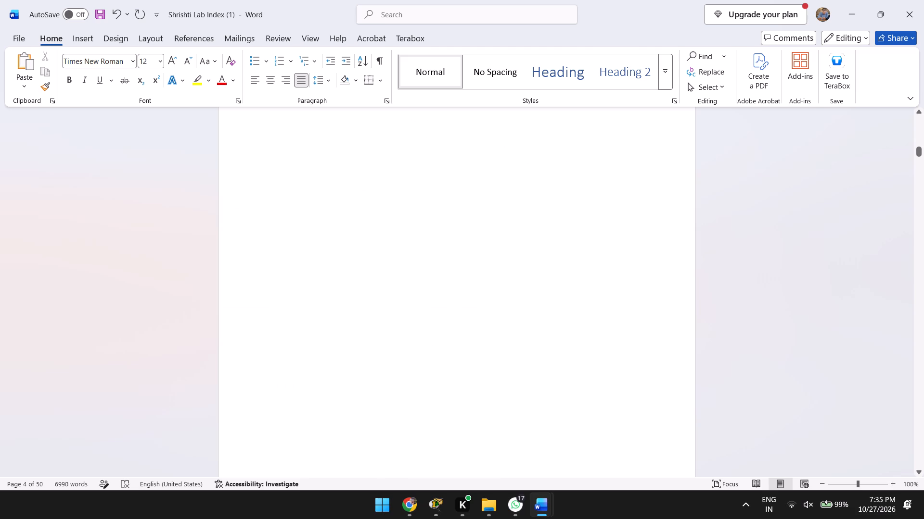
pyautogui.scroll(-2, 351, 286)
pyautogui.click(308, 300)
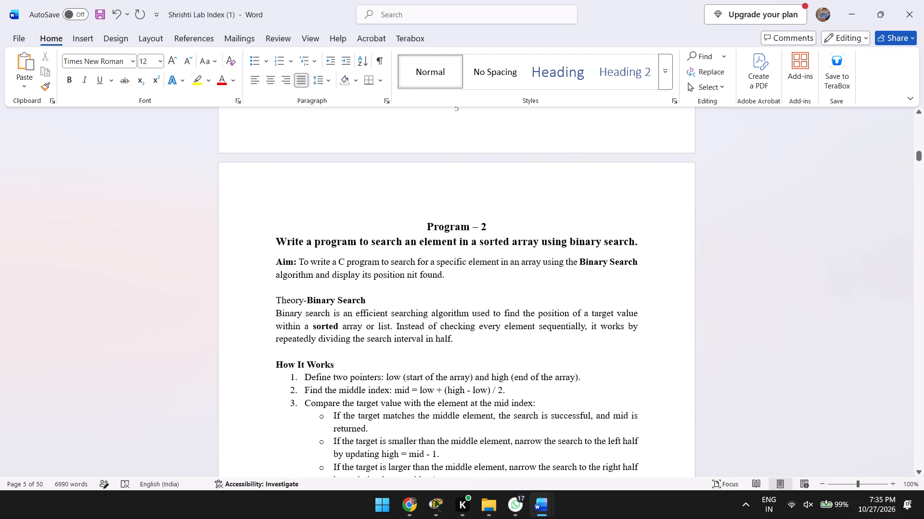
pyautogui.press('BackSpace')
pyautogui.press('-')
pyautogui.press('Delete')
pyautogui.press('Delete')
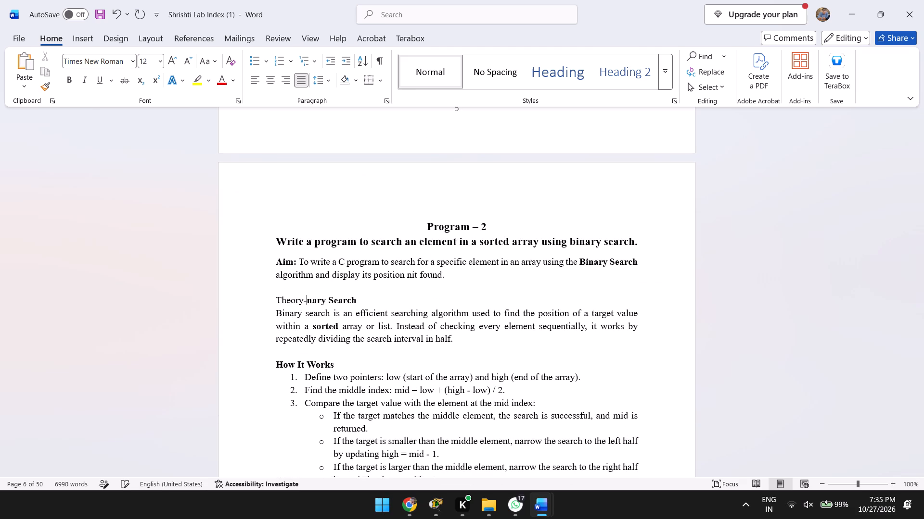
pyautogui.press('Delete')
pyautogui.press('Delete')
pyautogui.hotkey('ctrl', 'Delete')
pyautogui.hotkey('ctrl', 'Delete')
pyautogui.press('Return')
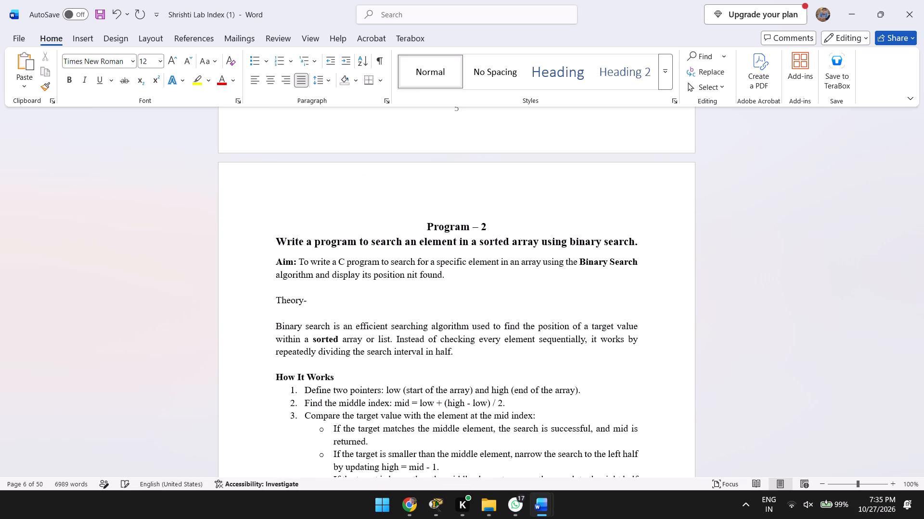
pyautogui.press('BackSpace')
pyautogui.press('BackSpace')
pyautogui.press('space')
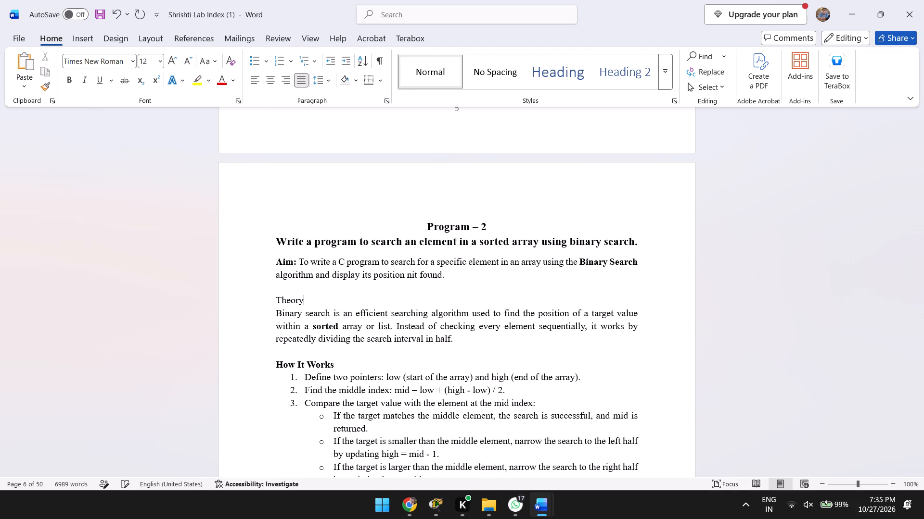
pyautogui.write('-')
pyautogui.press('Return')
pyautogui.press('BackSpace')
# Delete the hyphen and the Bubble Sort subheading after the word Theory in Program – 3.
pyautogui.scroll(-4, 347, 367)
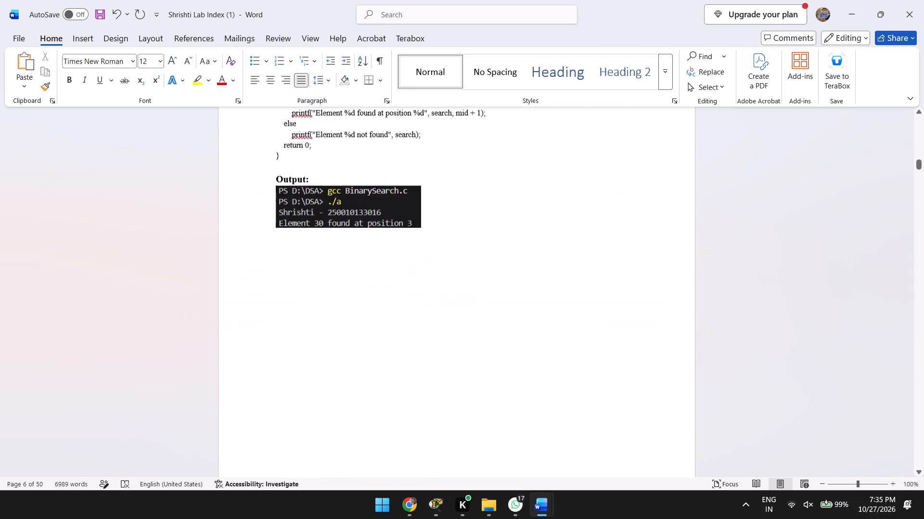
pyautogui.scroll(-2, 347, 367)
pyautogui.click(311, 389)
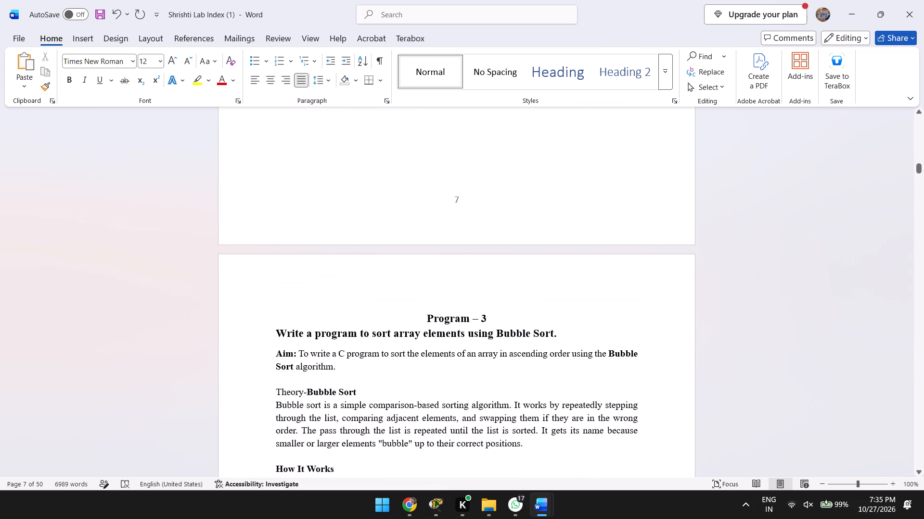
pyautogui.press('shift+super+F23')
pyautogui.press('Right')
pyautogui.press('Right')
pyautogui.press('Right')
pyautogui.press('Right')
pyautogui.hotkey('ctrl', 'Right')
pyautogui.hotkey('ctrl', 'Right')
pyautogui.hotkey('ctrl', 'BackSpace')
pyautogui.hotkey('ctrl', 'BackSpace')
pyautogui.hotkey('ctrl', 'BackSpace')
# Add a spaced dash after the word Theory in Program – 3, so the label reads "Theory –".
pyautogui.press('space')
pyautogui.write('=')
pyautogui.press('BackSpace')
pyautogui.write('-')
pyautogui.press('space')
pyautogui.write('MA')
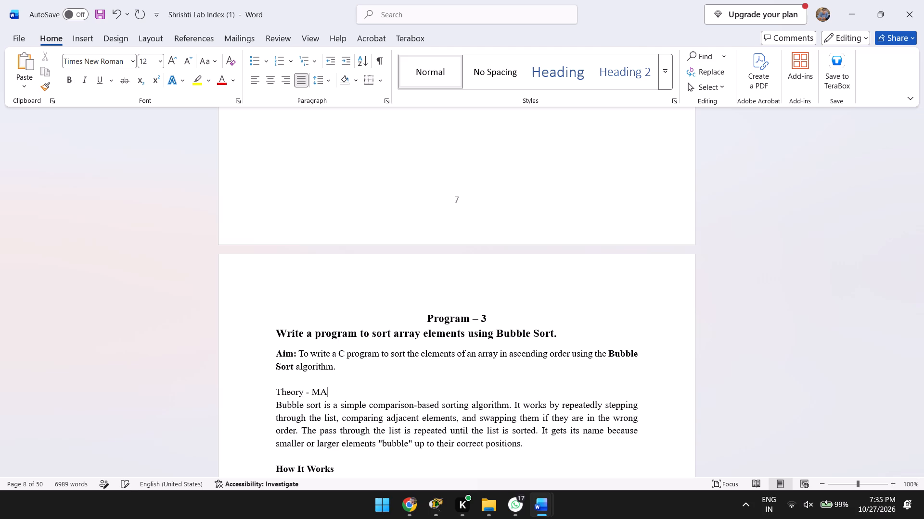
pyautogui.press('BackSpace')
pyautogui.press('BackSpace')
pyautogui.write('SN')
pyautogui.press('space')
pyautogui.press('BackSpace')
pyautogui.press('BackSpace')
pyautogui.press('BackSpace')
pyautogui.press('BackSpace')
pyautogui.press('Return')
pyautogui.press('BackSpace')
pyautogui.scroll(-2, 363, 424)
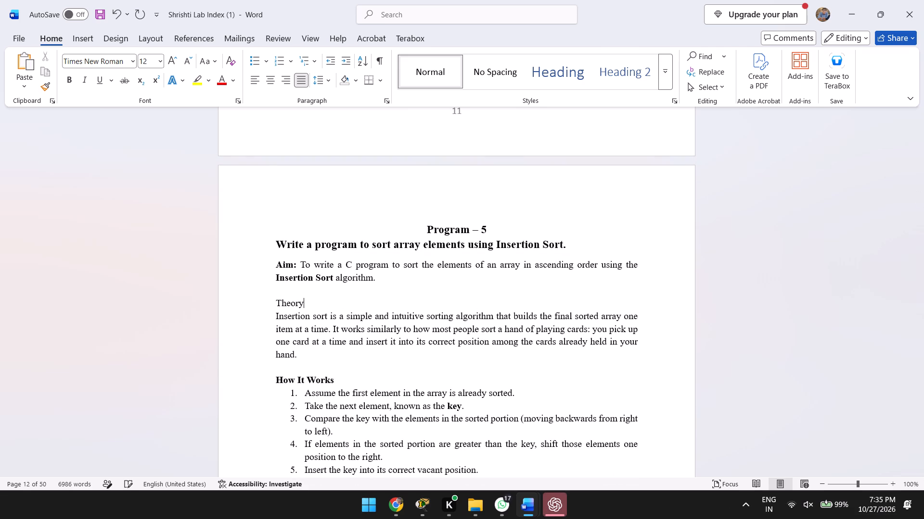
pyautogui.press('space')
pyautogui.write('-')
pyautogui.press('Return')
pyautogui.press('BackSpace')
# Remove the Merge Sort subheading from the Program – 6 theory line and make the label read "Theory –".
pyautogui.scroll(-5, 307, 306)
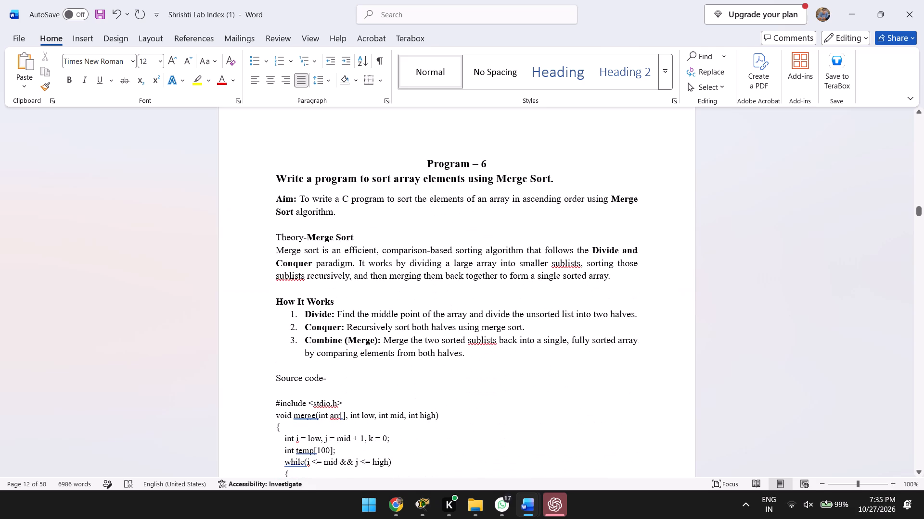
pyautogui.click(309, 238)
pyautogui.hotkey('ctrl', 'Delete')
pyautogui.hotkey('ctrl', 'Delete')
pyautogui.press('\\')
pyautogui.press('BackSpace')
pyautogui.press('BackSpace')
pyautogui.press('space')
pyautogui.write('-')
pyautogui.press('Return')
pyautogui.press('BackSpace')
# Remove the hyphen after Theory in Program – 7 and move the Array Operations subheading onto its own line.
pyautogui.scroll(-4, 309, 238)
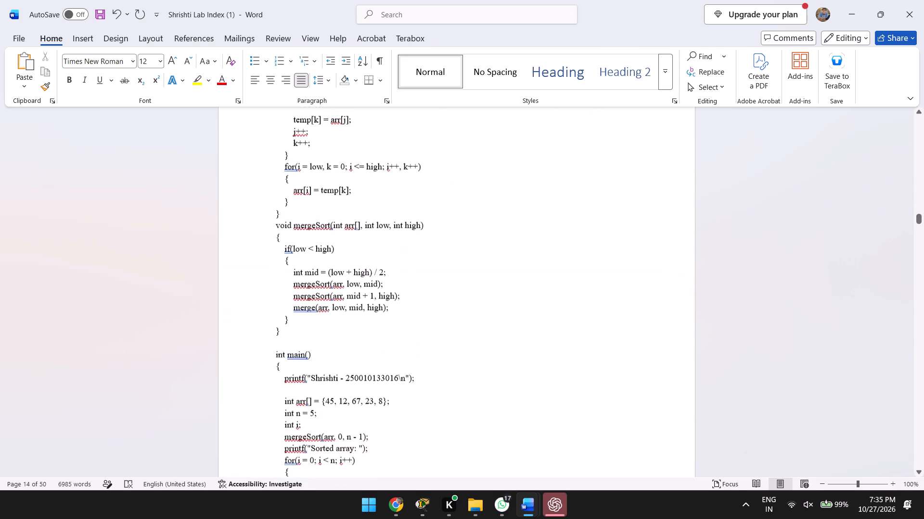
pyautogui.scroll(-3, 309, 238)
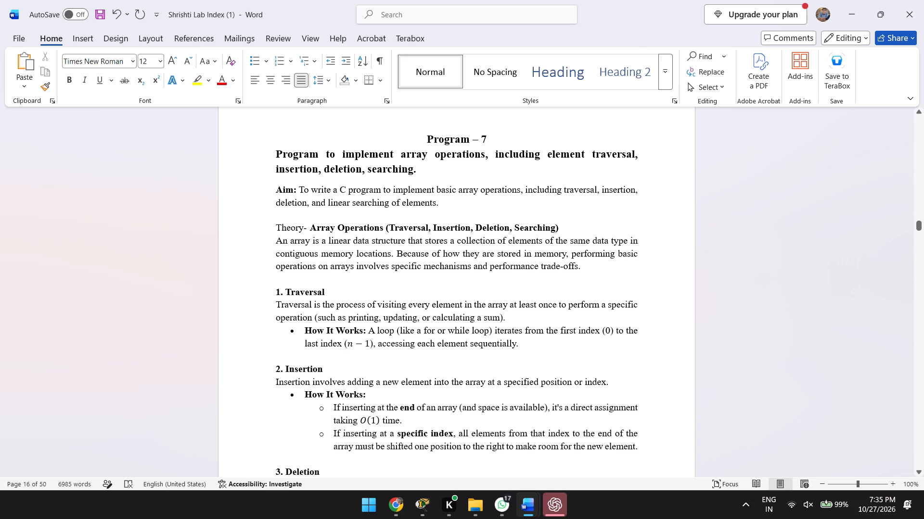
pyautogui.click(307, 231)
pyautogui.press('BackSpace')
pyautogui.press('space')
pyautogui.press('BackSpace')
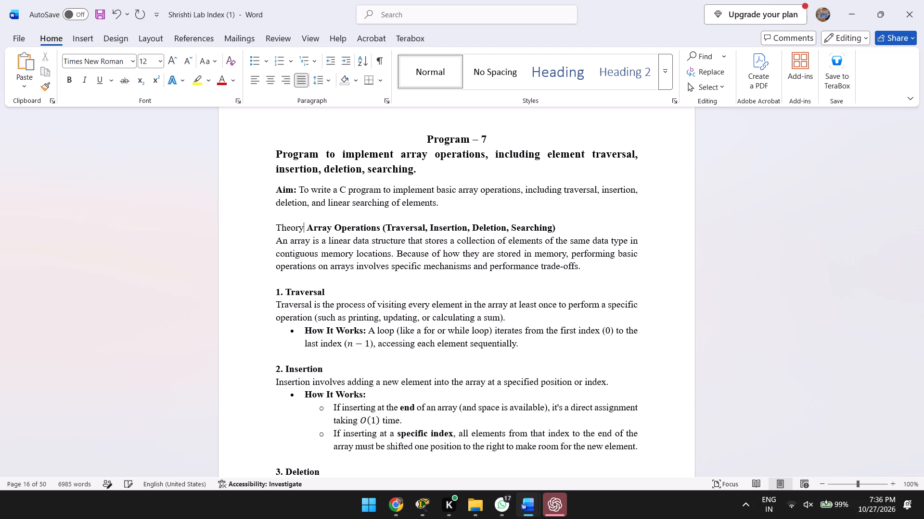
pyautogui.press('Right')
pyautogui.press('Return')
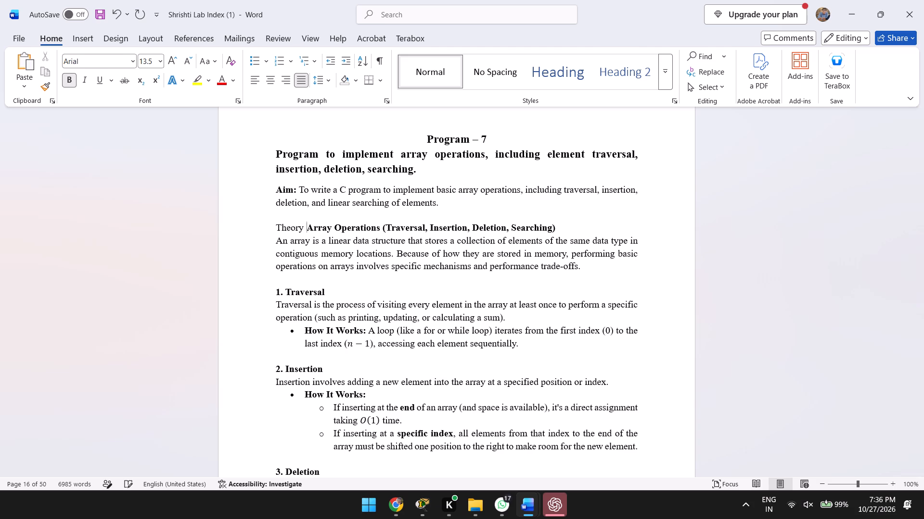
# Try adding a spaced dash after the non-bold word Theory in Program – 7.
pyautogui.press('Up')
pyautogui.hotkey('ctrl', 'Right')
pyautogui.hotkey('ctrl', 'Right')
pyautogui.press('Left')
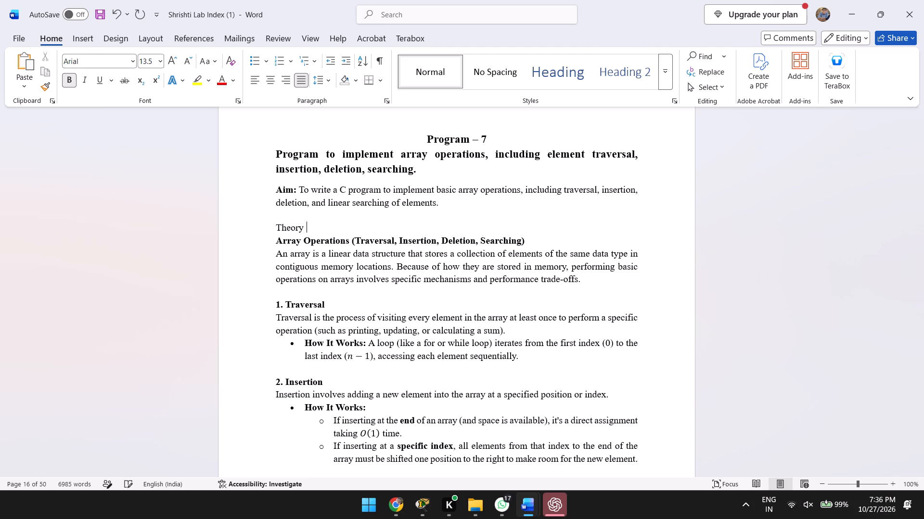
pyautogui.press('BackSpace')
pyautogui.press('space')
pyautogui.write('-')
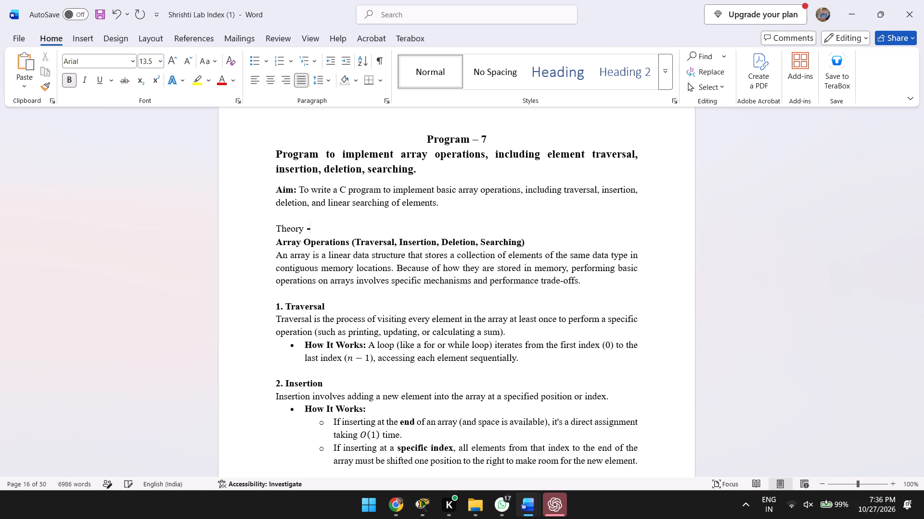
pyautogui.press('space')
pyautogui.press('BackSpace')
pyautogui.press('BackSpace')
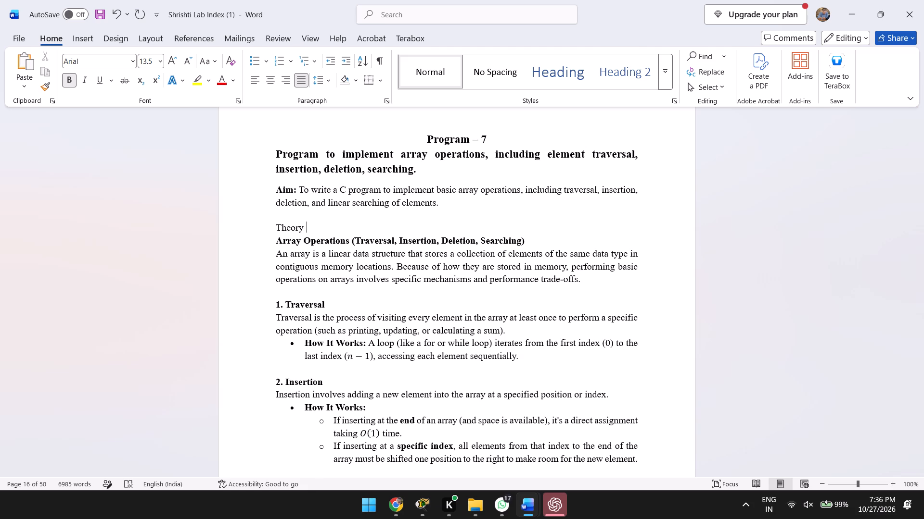
# Make the word Theory bold in Program – 7 and add a spaced dash, so the label reads "Theory –".
pyautogui.hotkey('ctrl', 'shift', 'Left')
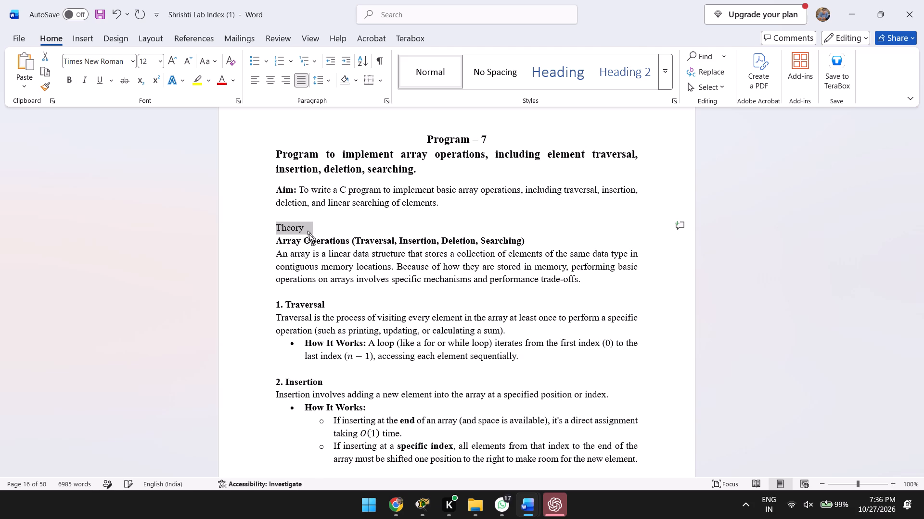
pyautogui.hotkey('ctrl', 'b')
pyautogui.press('Right')
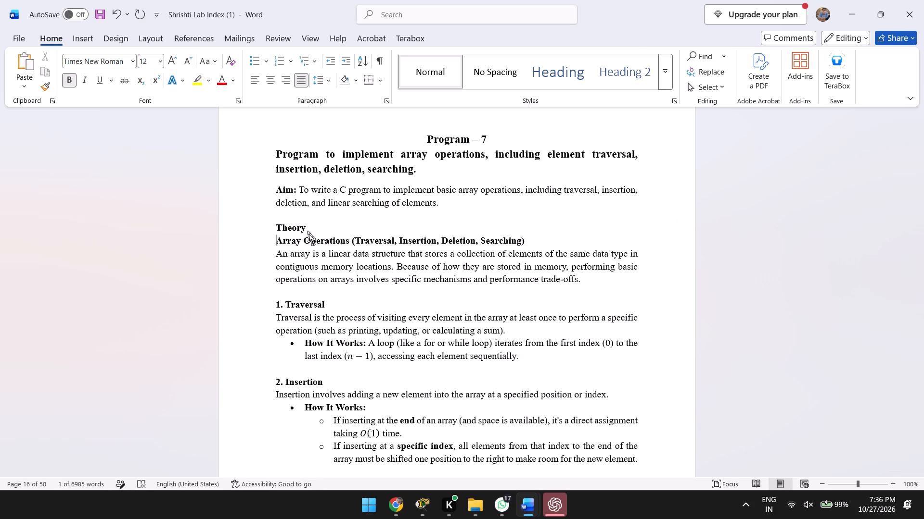
pyautogui.press('Left')
pyautogui.press('-')
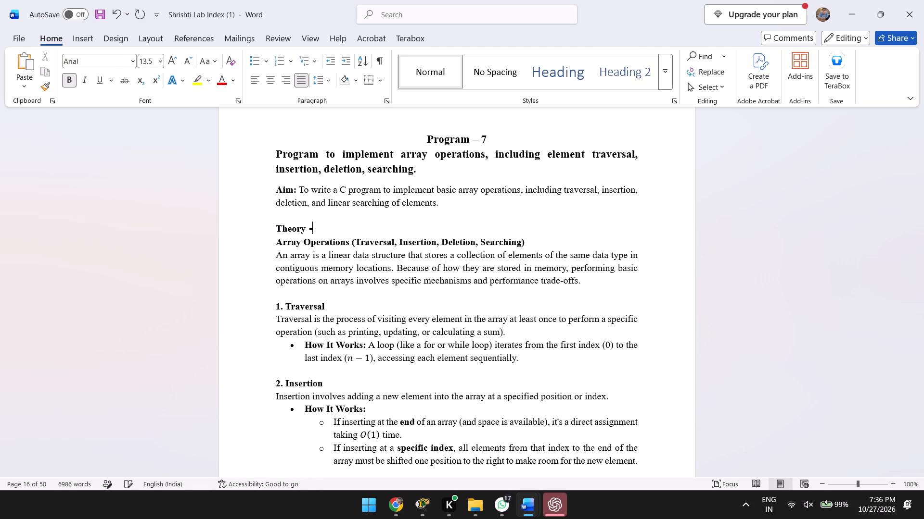
pyautogui.press('space')
pyautogui.press('BackSpace')
pyautogui.press('Return')
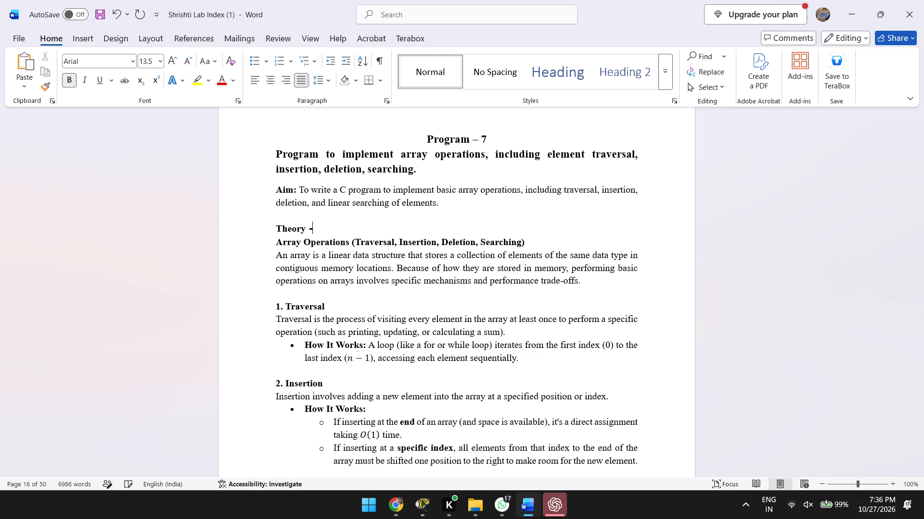
pyautogui.press('BackSpace')
# Make the Program – 8 theory label read "Theory –" and move the Matrix Addition Using 2D Arrays subheading onto its own line.
pyautogui.scroll(-2, 351, 273)
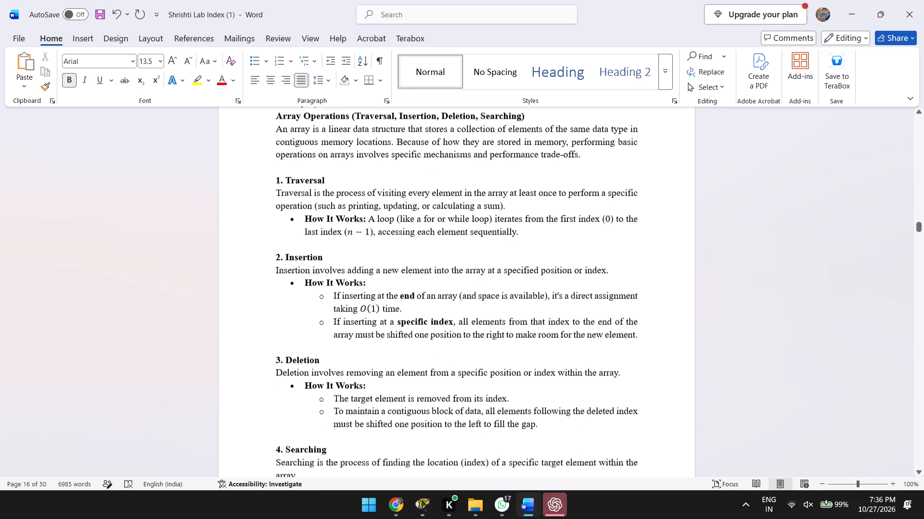
pyautogui.scroll(-4, 351, 287)
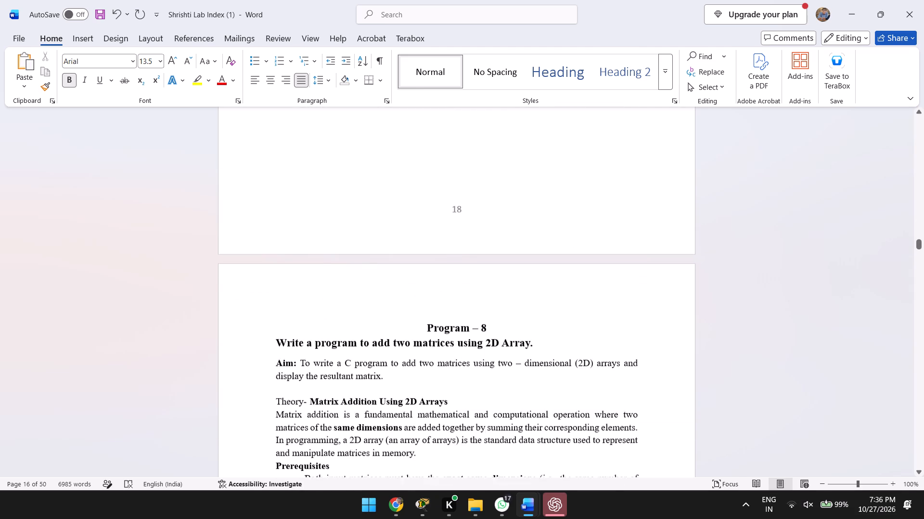
pyautogui.scroll(-1, 351, 287)
pyautogui.click(307, 284)
pyautogui.press('BackSpace')
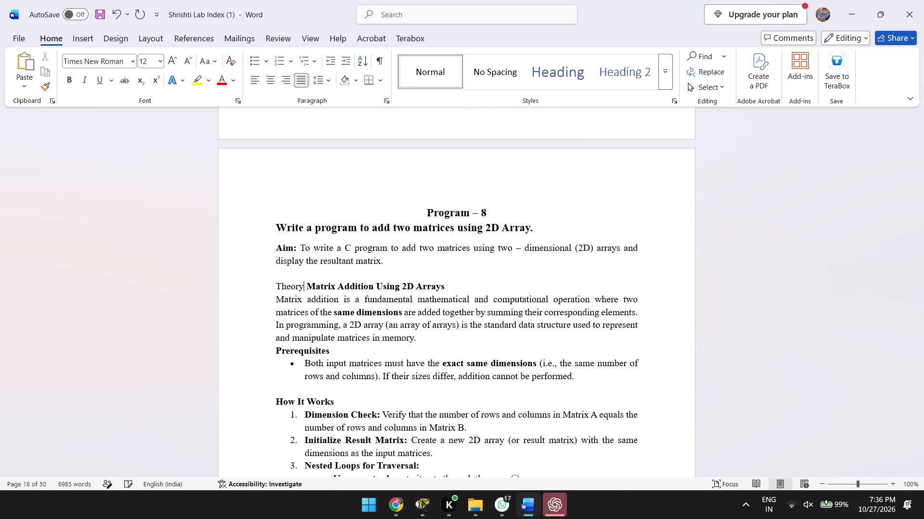
pyautogui.press('space')
pyautogui.write('-')
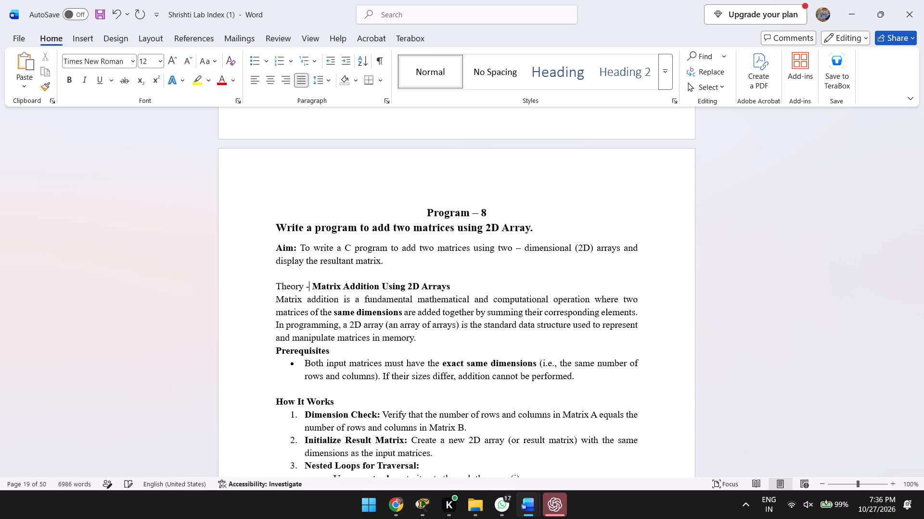
pyautogui.press('Right')
pyautogui.press('Return')
# Make the Program – 9 theory label read "Theory –" and move the Maximum and Minimum Elements subheading onto its own line.
pyautogui.scroll(-1, 317, 288)
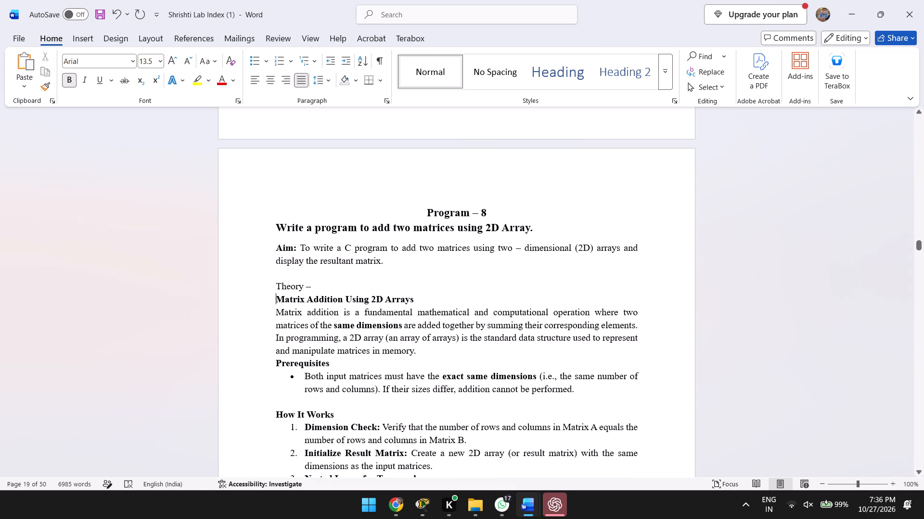
pyautogui.scroll(-4, 317, 288)
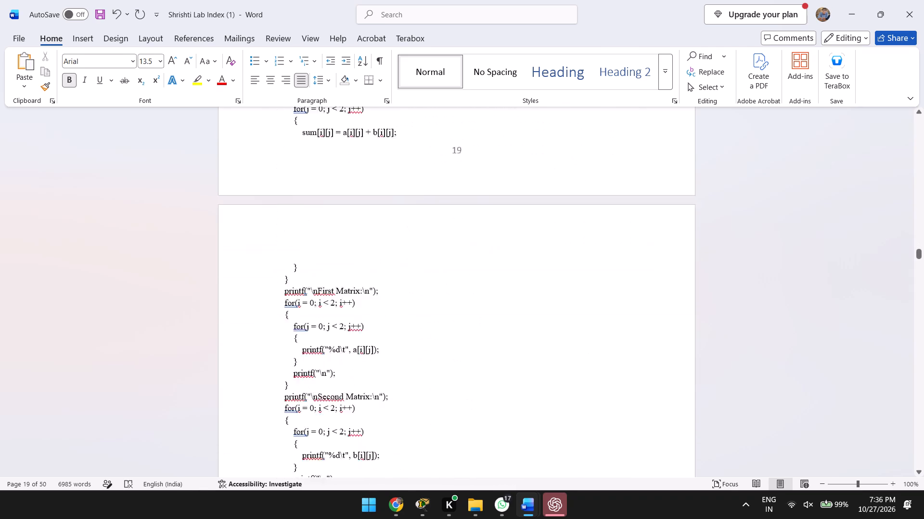
pyautogui.scroll(-5, 320, 306)
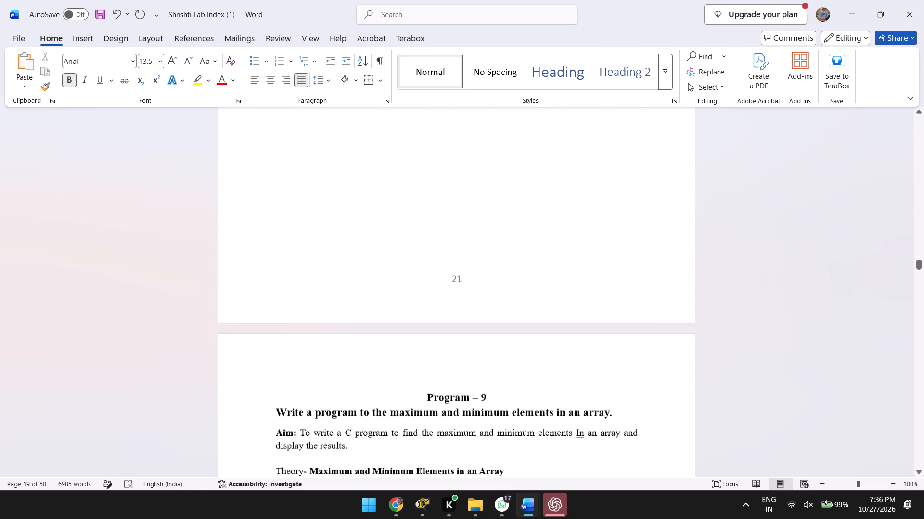
pyautogui.scroll(-2, 320, 306)
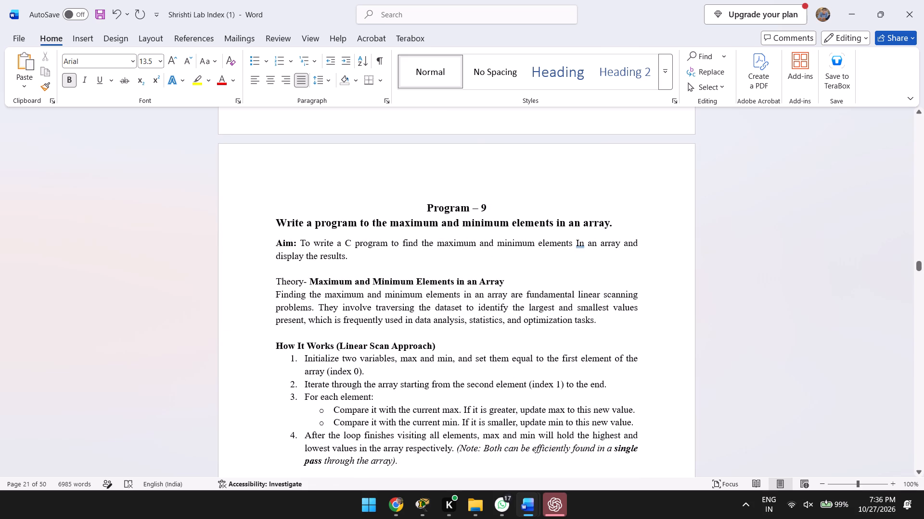
pyautogui.click(307, 279)
pyautogui.press('BackSpace')
pyautogui.press('space')
pyautogui.write('-')
pyautogui.press('Right')
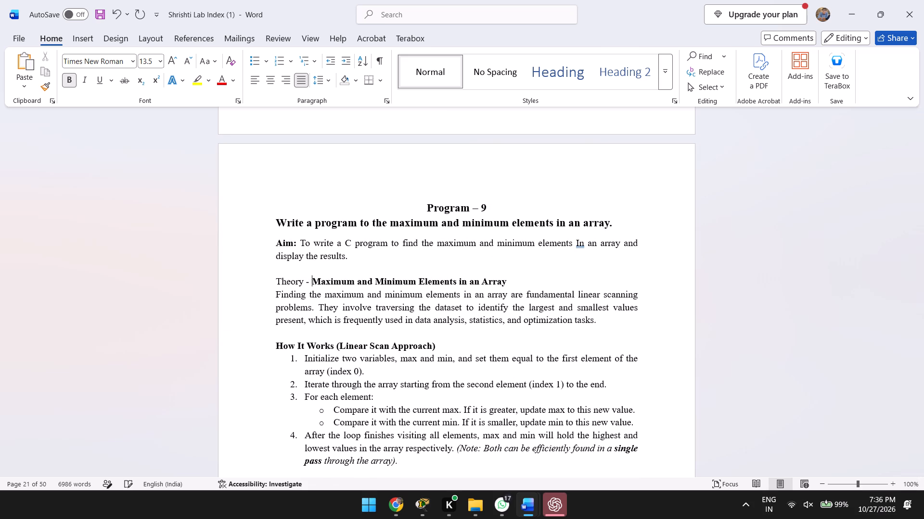
pyautogui.press('Return')
# Make the Program – 10 theory label read "Theory –" and move the Stack Operations subheading onto its own line.
pyautogui.scroll(-4, 342, 309)
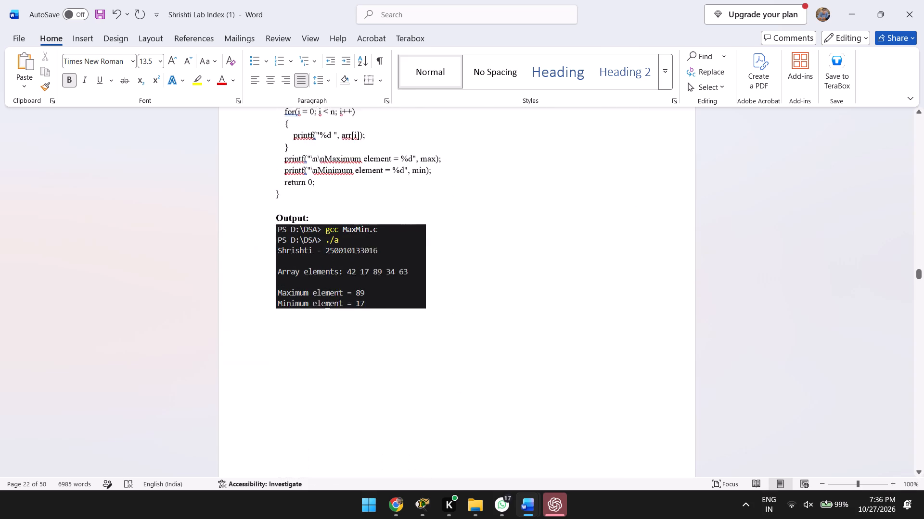
pyautogui.scroll(-3, 342, 309)
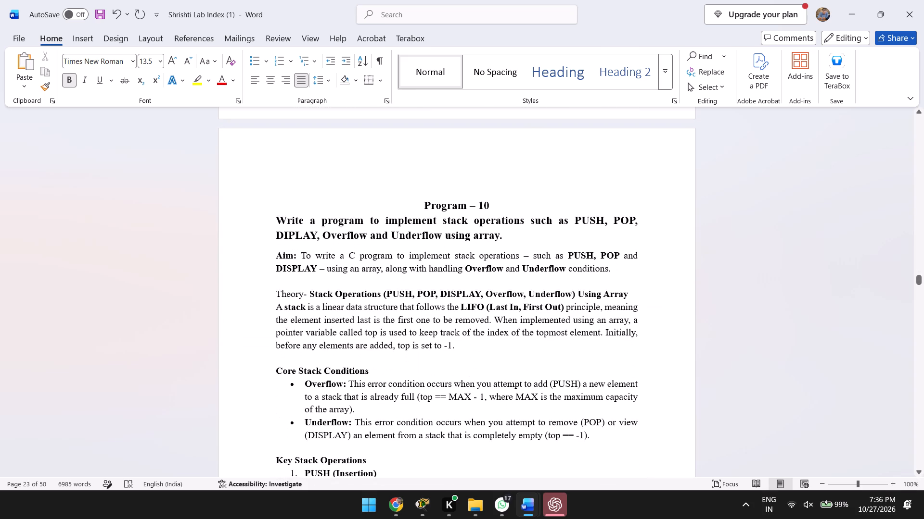
pyautogui.click(307, 291)
pyautogui.press('BackSpace')
pyautogui.press('space')
pyautogui.write('-')
pyautogui.press('Right')
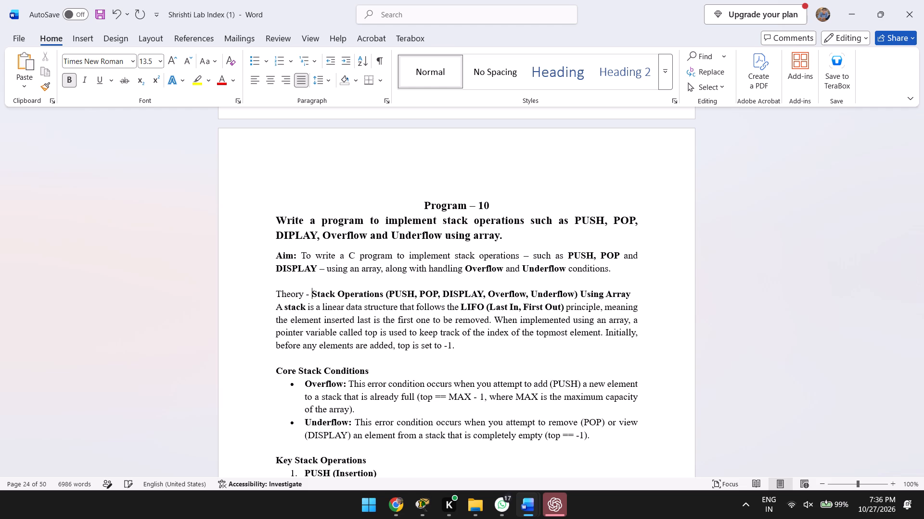
pyautogui.press('Return')
# Make the Program – 11 theory label read "Theory –" and move the Insertion Operations in a Linked List subheading onto its own line.
pyautogui.scroll(-4, 322, 320)
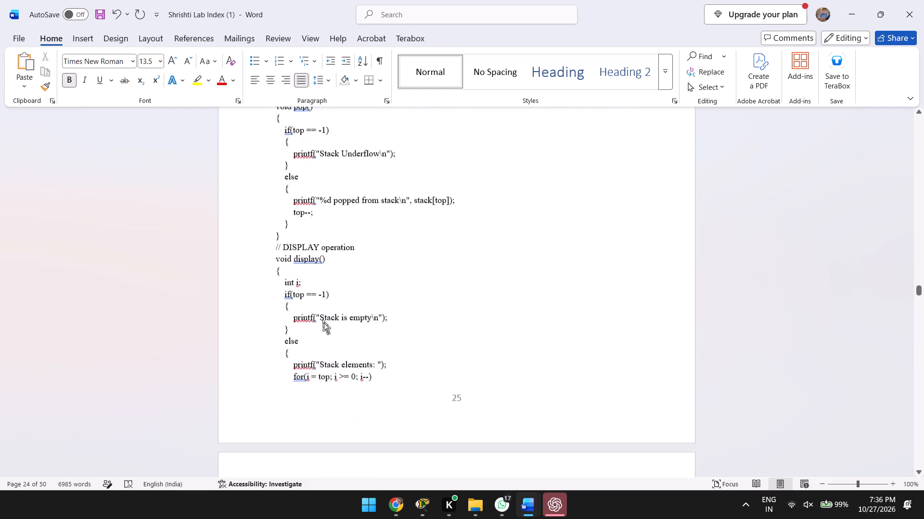
pyautogui.scroll(-6, 322, 320)
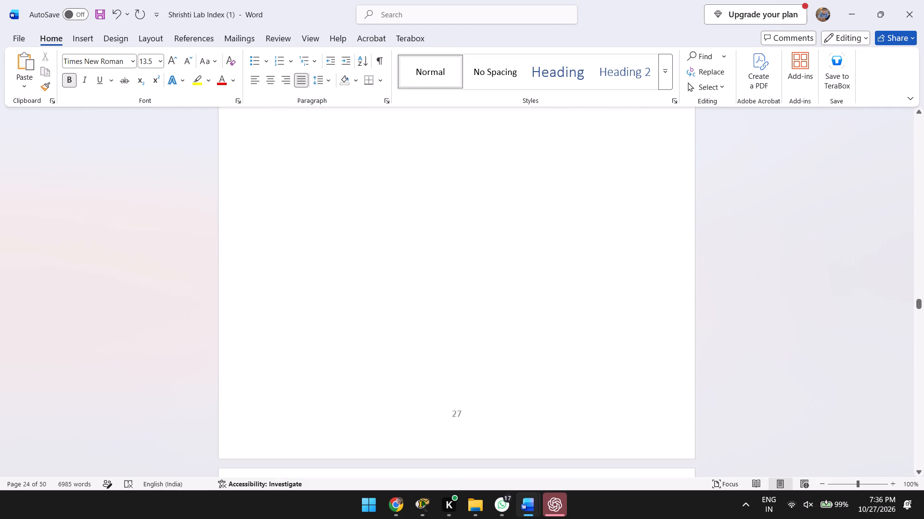
pyautogui.scroll(-2, 322, 320)
pyautogui.scroll(-1, 297, 356)
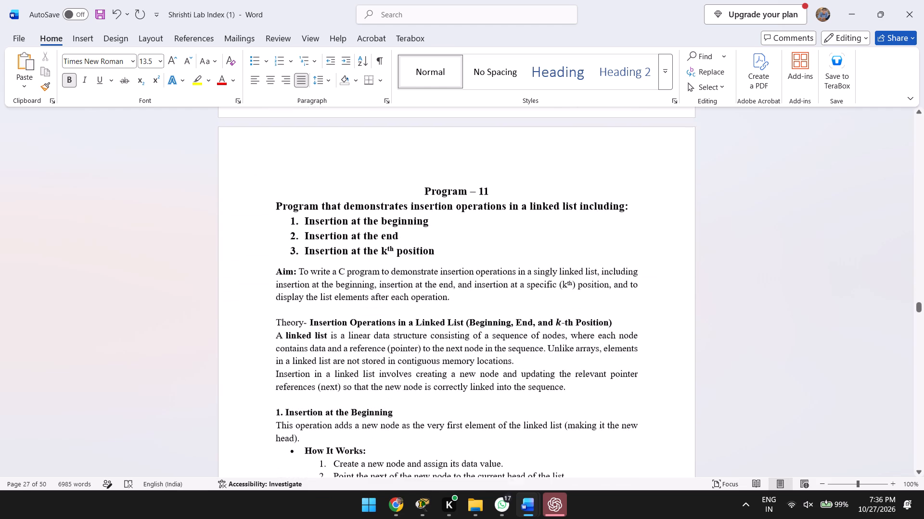
pyautogui.click(309, 312)
pyautogui.press('Left')
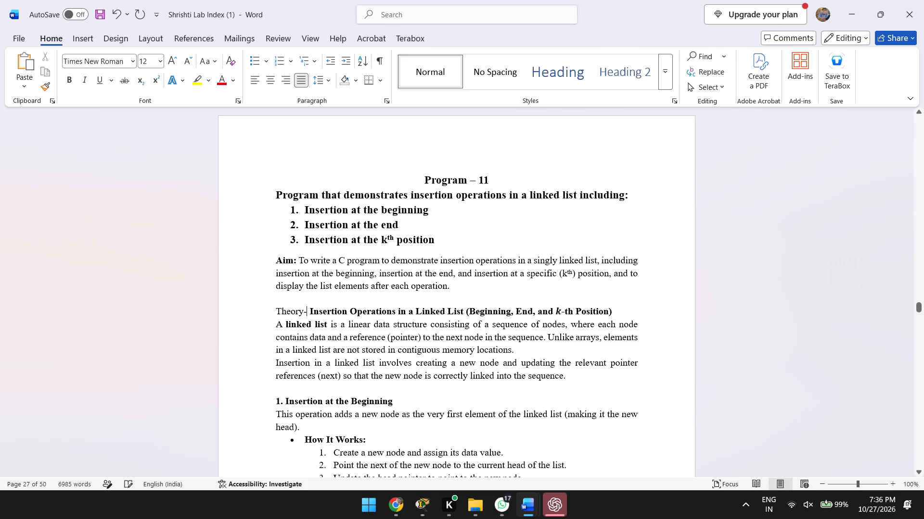
pyautogui.press('BackSpace')
pyautogui.press('space')
pyautogui.write('-')
pyautogui.press('Right')
pyautogui.press('Return')
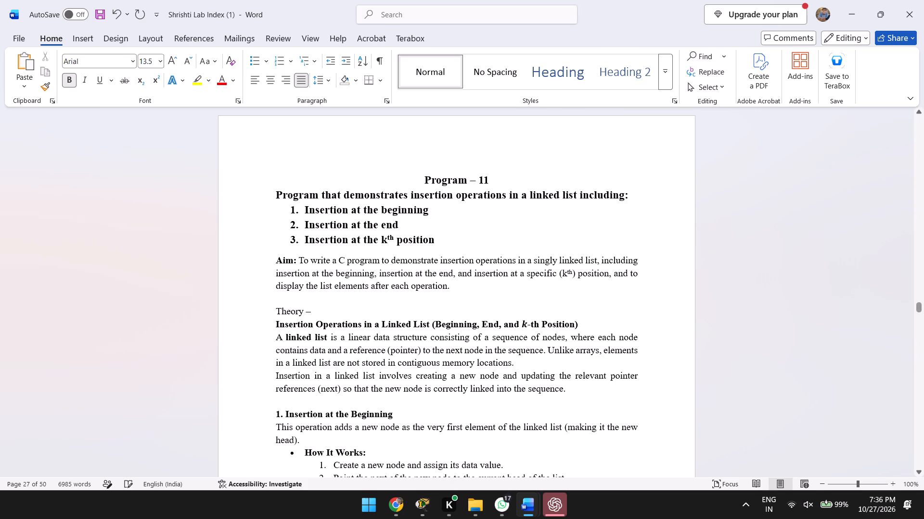
# Make the Program – 12 theory label read "Theory –" and move the Deletion Operations in a Linked List subheading onto its own line.
pyautogui.scroll(-6, 323, 331)
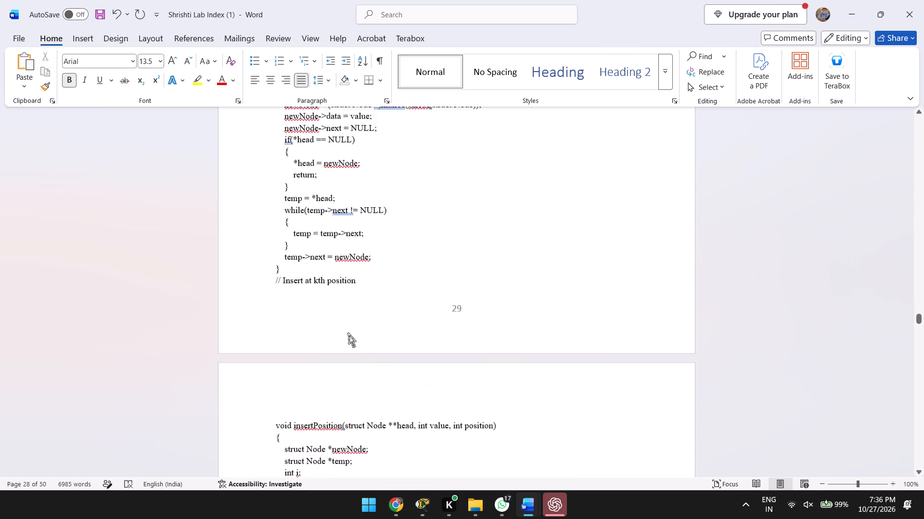
pyautogui.scroll(-5, 347, 333)
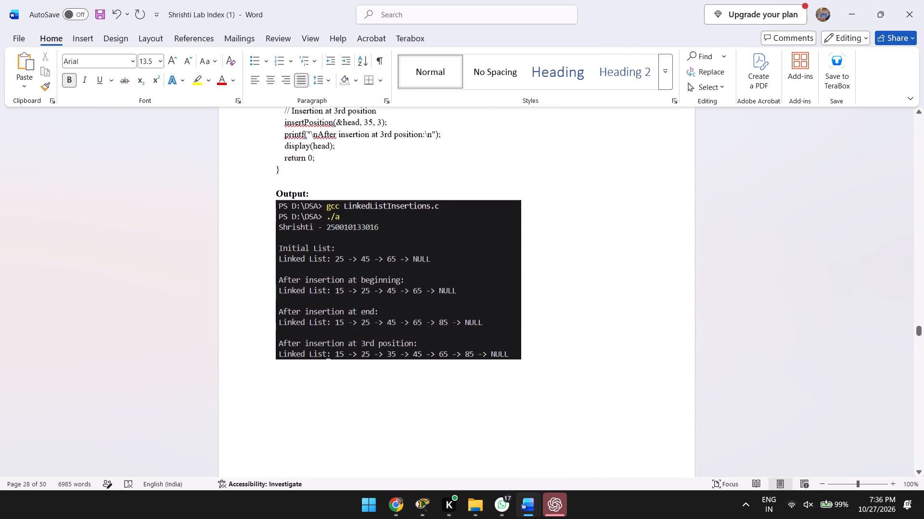
pyautogui.scroll(-2, 347, 333)
pyautogui.scroll(-1, 297, 382)
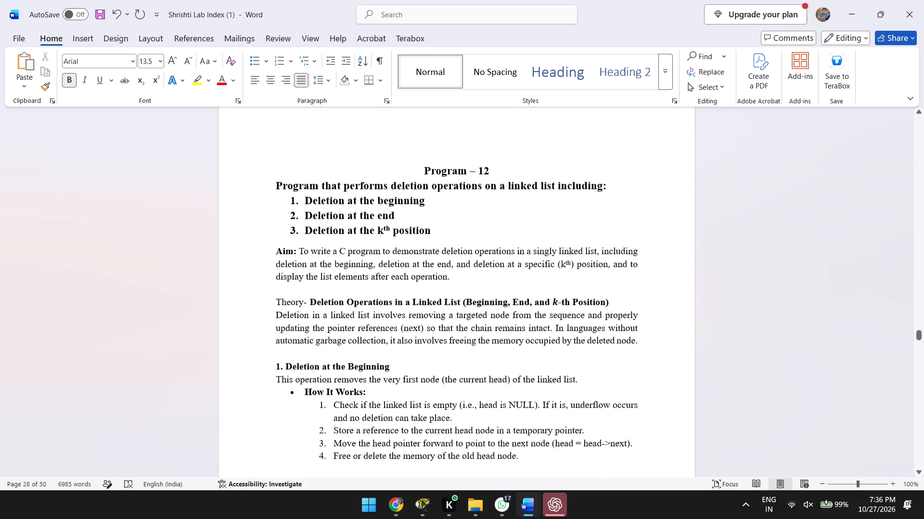
pyautogui.click(306, 300)
pyautogui.press('BackSpace')
pyautogui.press('space')
pyautogui.write('-')
pyautogui.press('Right')
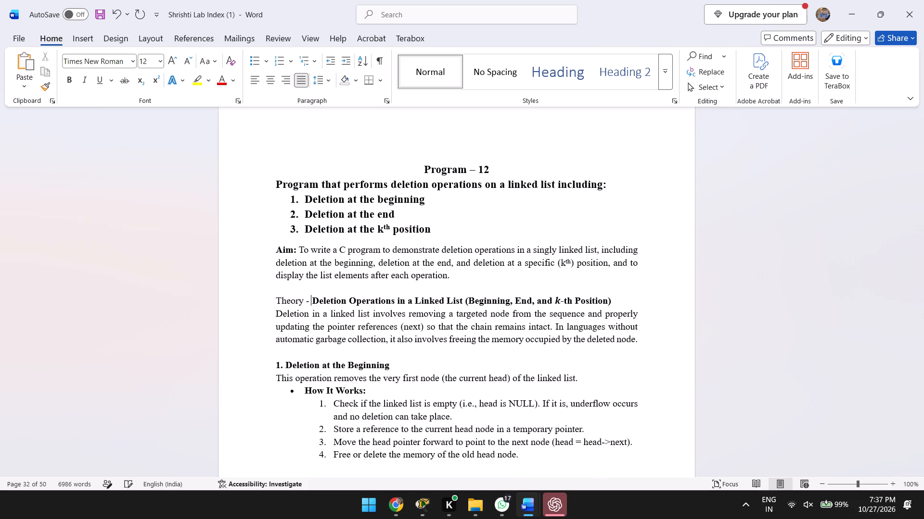
pyautogui.press('Return')
# Make the Program – 13 theory label read "Theory –" and move the Stack Operations Using a Linked List subheading onto its own line.
pyautogui.scroll(-3, 355, 337)
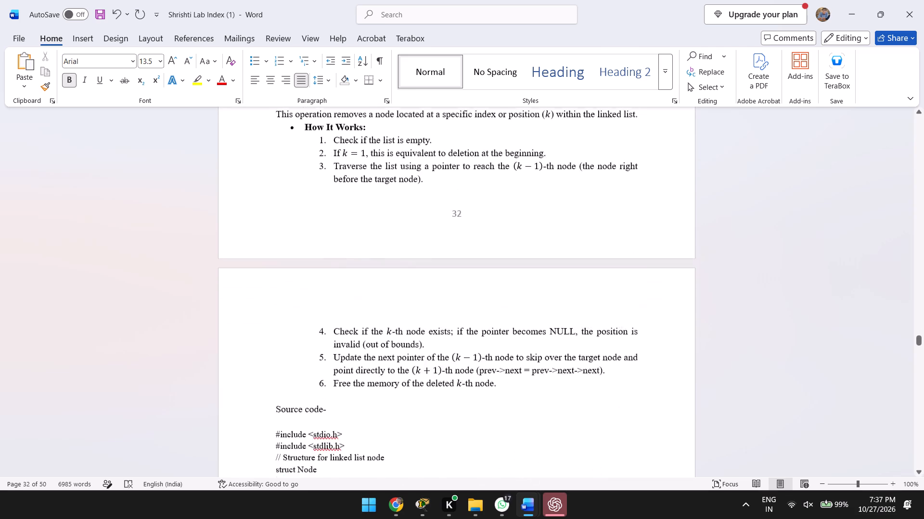
pyautogui.scroll(-6, 355, 337)
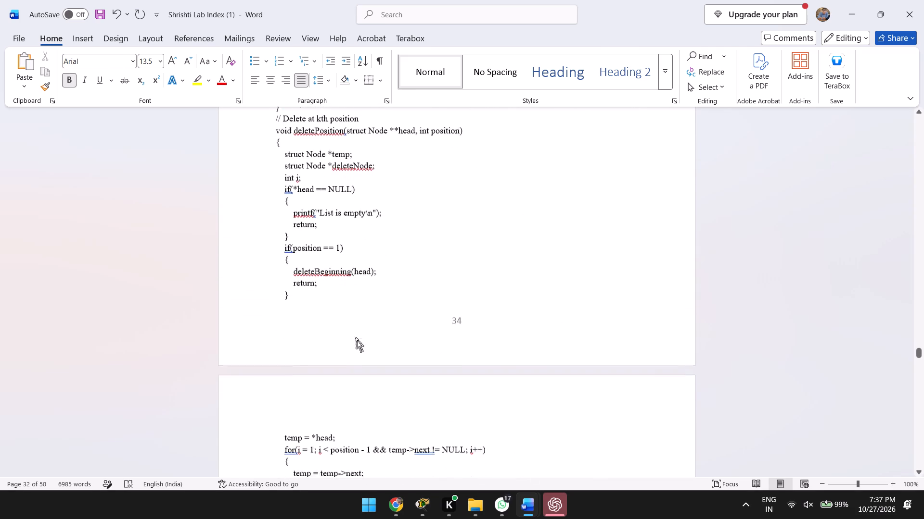
pyautogui.scroll(-6, 355, 337)
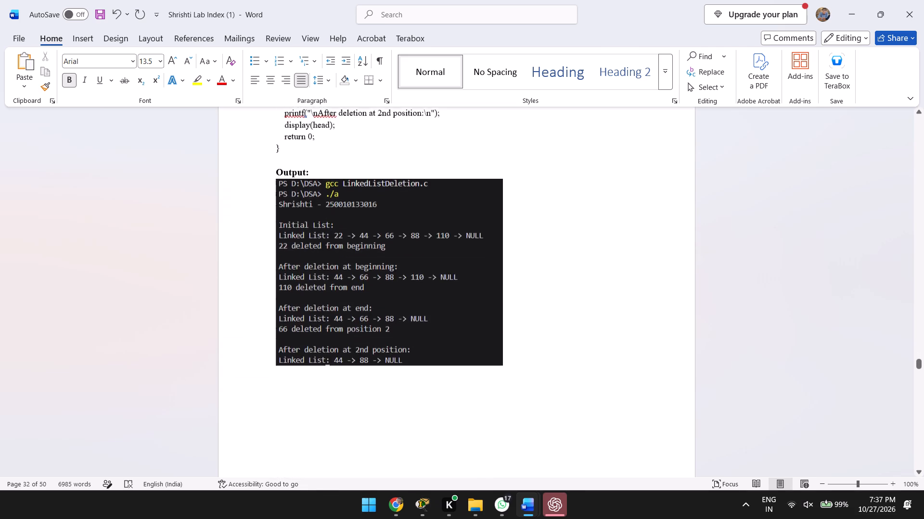
pyautogui.scroll(-3, 355, 337)
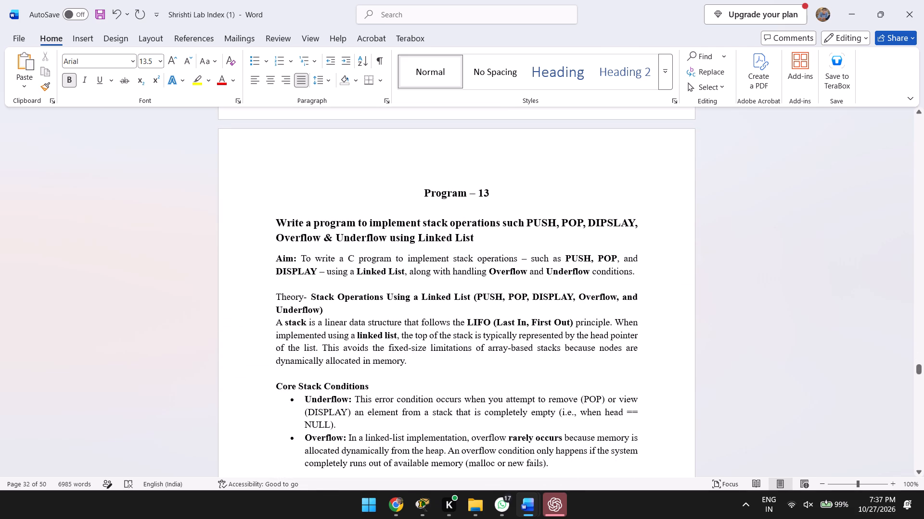
pyautogui.click(308, 297)
pyautogui.press('BackSpace')
pyautogui.press('space')
pyautogui.write('-')
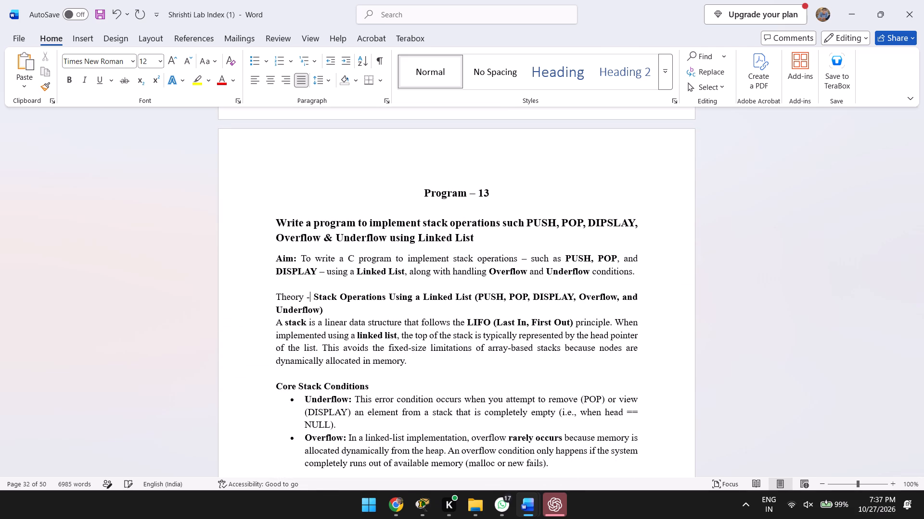
pyautogui.press('Right')
pyautogui.press('Return')
# Make the Program – 14 theory label read "Theory –" and move the Queue Operations Using Arrays subheading onto its own line.
pyautogui.scroll(-1, 327, 356)
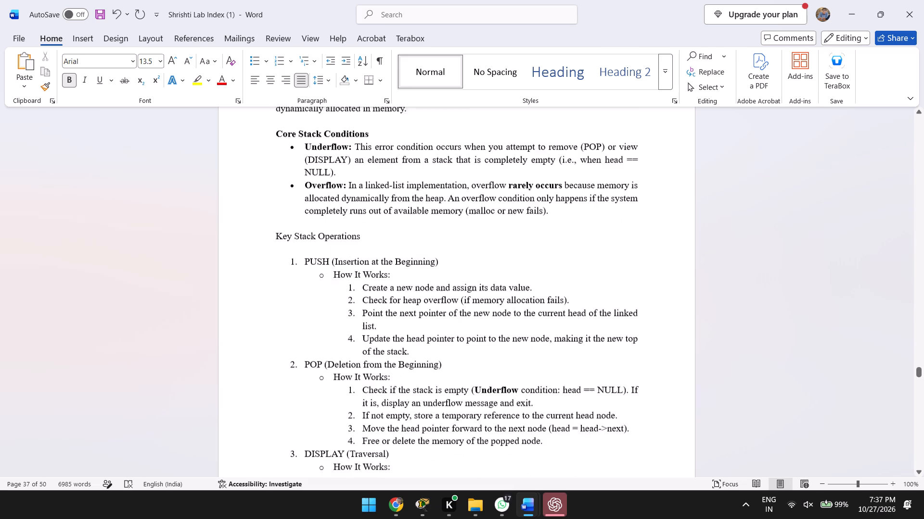
pyautogui.scroll(-6, 350, 302)
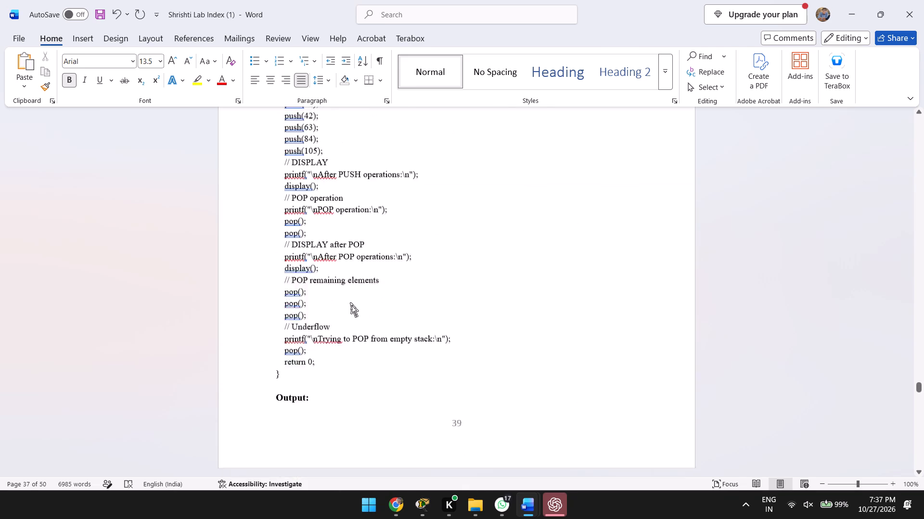
pyautogui.scroll(-7, 350, 302)
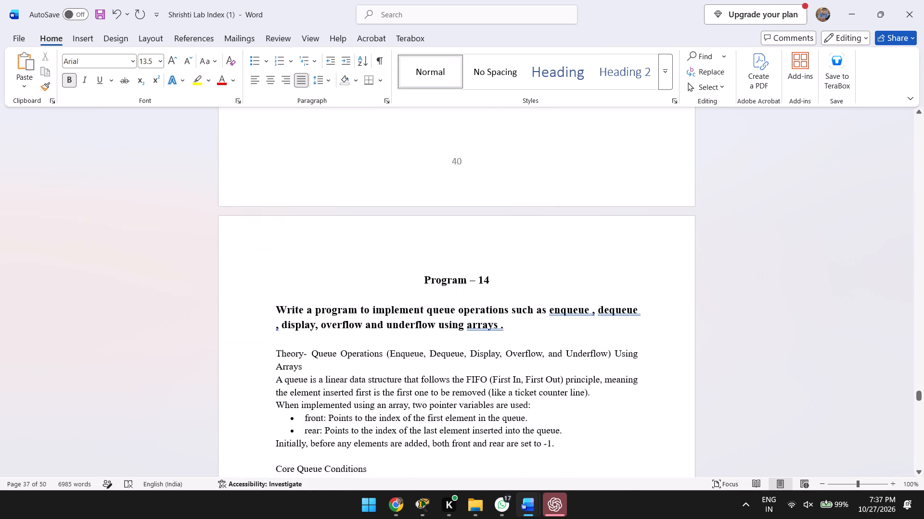
pyautogui.scroll(-1, 306, 340)
pyautogui.click(308, 276)
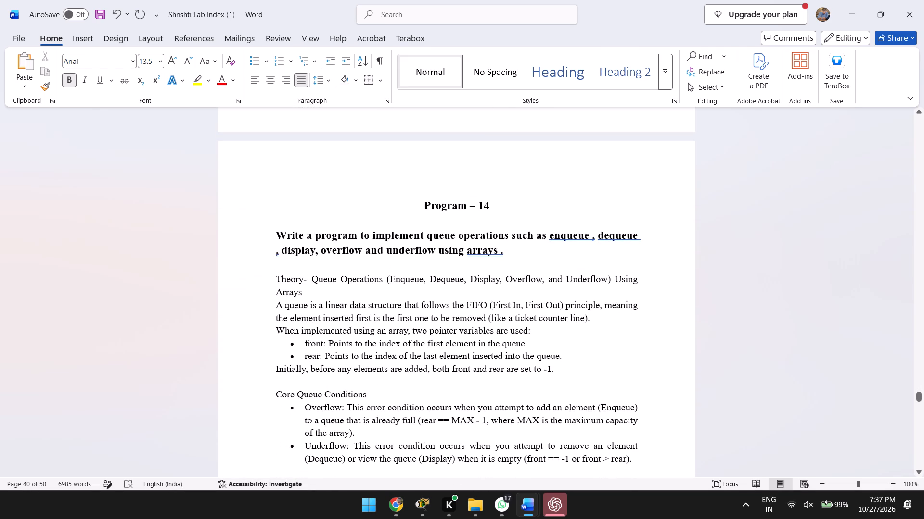
pyautogui.press('Right')
pyautogui.press('BackSpace')
pyautogui.press('BackSpace')
pyautogui.press('space')
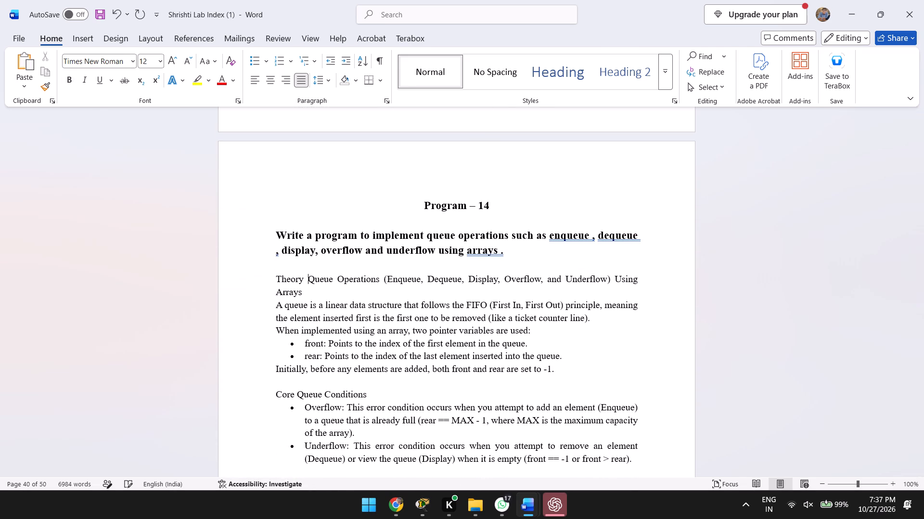
pyautogui.write('-')
pyautogui.press('Return')
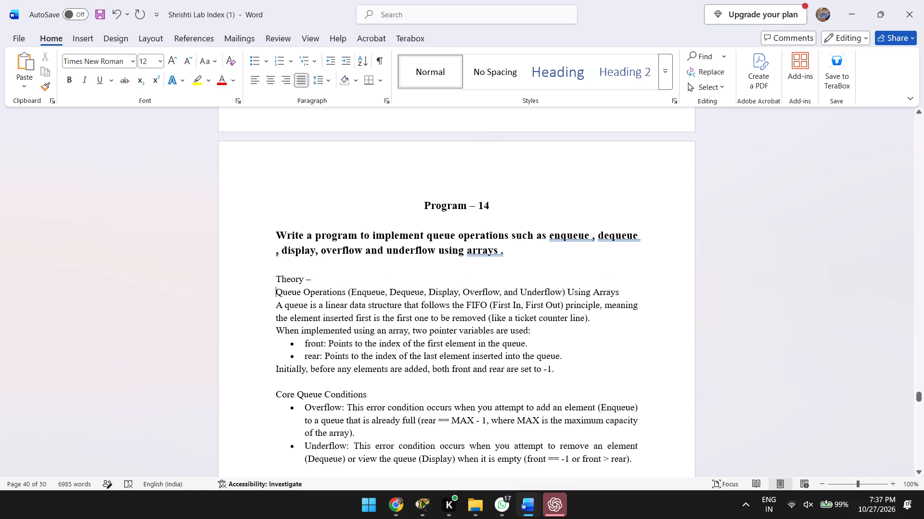
# Make the "Theory –" label of Program – 14 bold.
pyautogui.click(302, 278)
pyautogui.press('Down')
pyautogui.press('Up')
pyautogui.press('Right')
pyautogui.press('Right')
pyautogui.hotkey('ctrl', 'shift', 'Left')
pyautogui.hotkey('ctrl', 'shift', 'Left')
pyautogui.hotkey('ctrl', 'n')
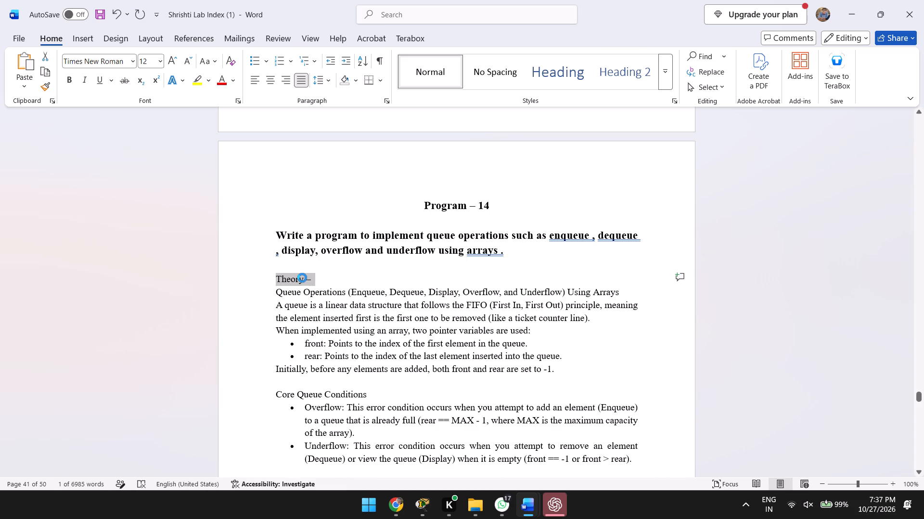
pyautogui.hotkey('ctrl', 'z')
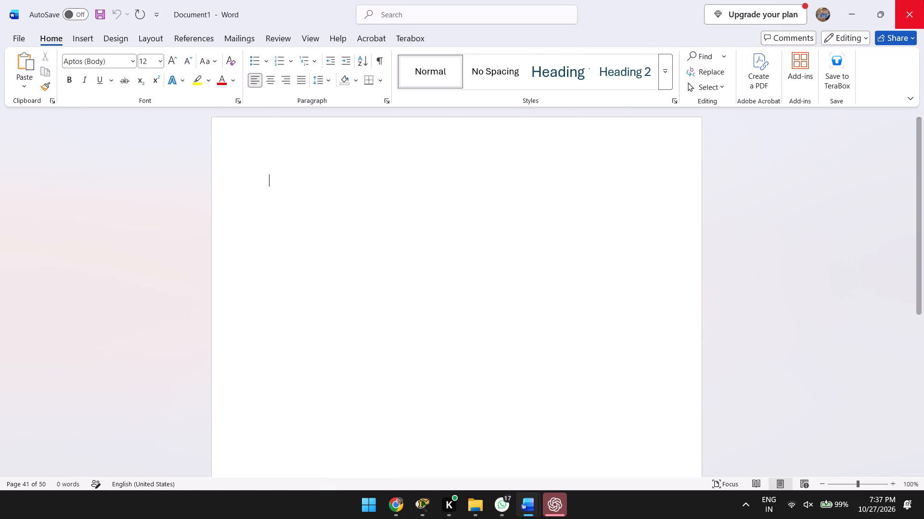
pyautogui.click(923, 0)
pyautogui.hotkey('ctrl', 'b')
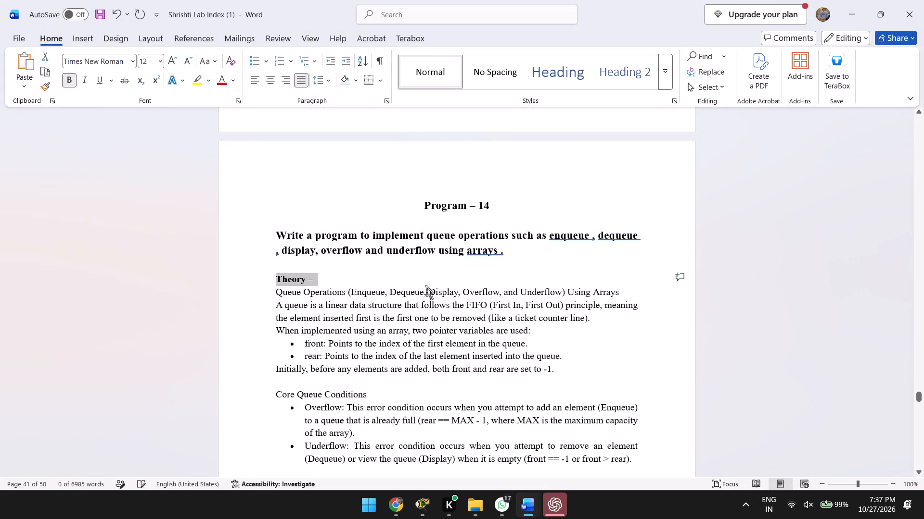
# Make the Program – 15 theory label read "Theory –" and move the Queue Operations Using a Linked List subheading onto its own line.
pyautogui.scroll(-5, 459, 346)
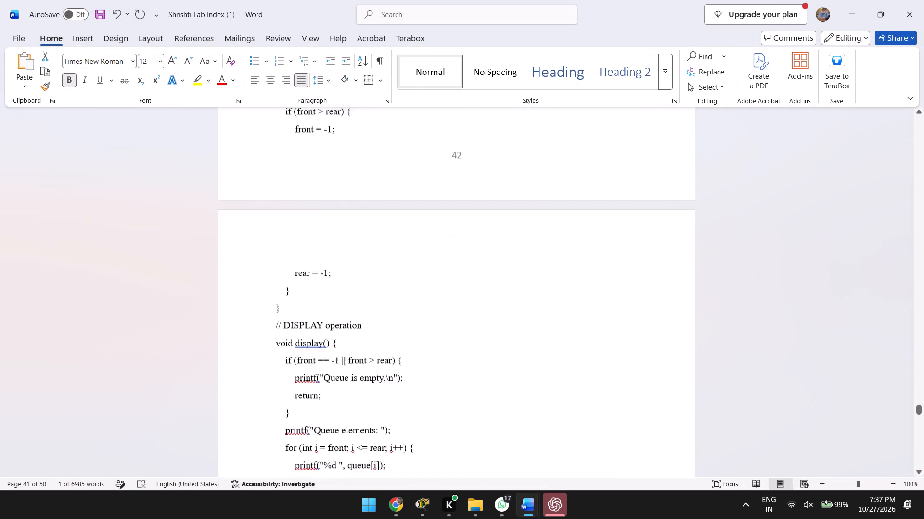
pyautogui.scroll(-6, 459, 346)
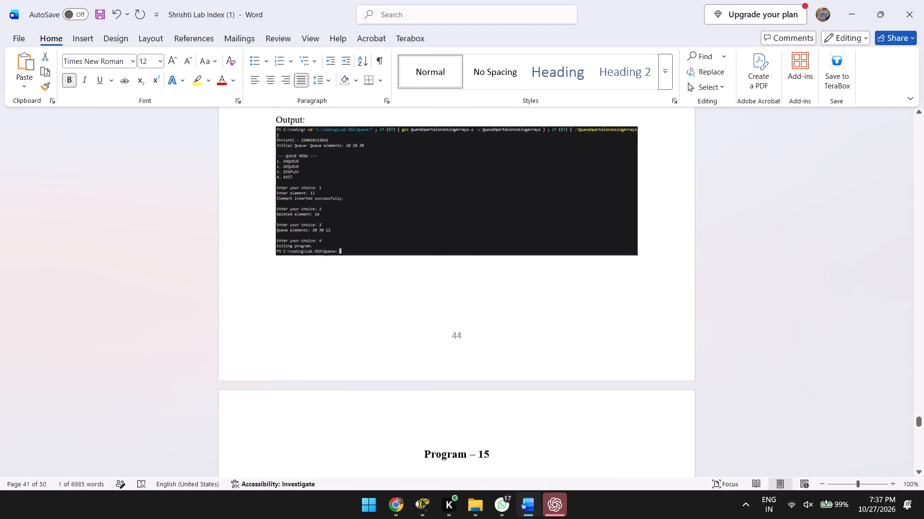
pyautogui.scroll(-1, 459, 346)
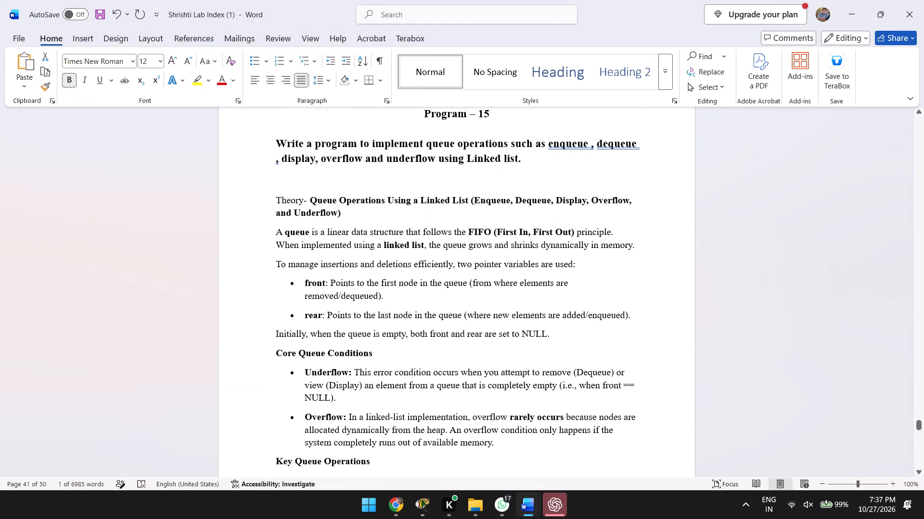
pyautogui.click(304, 201)
pyautogui.press('Right')
pyautogui.press('BackSpace')
pyautogui.hotkey('ctrl', 'BackSpace')
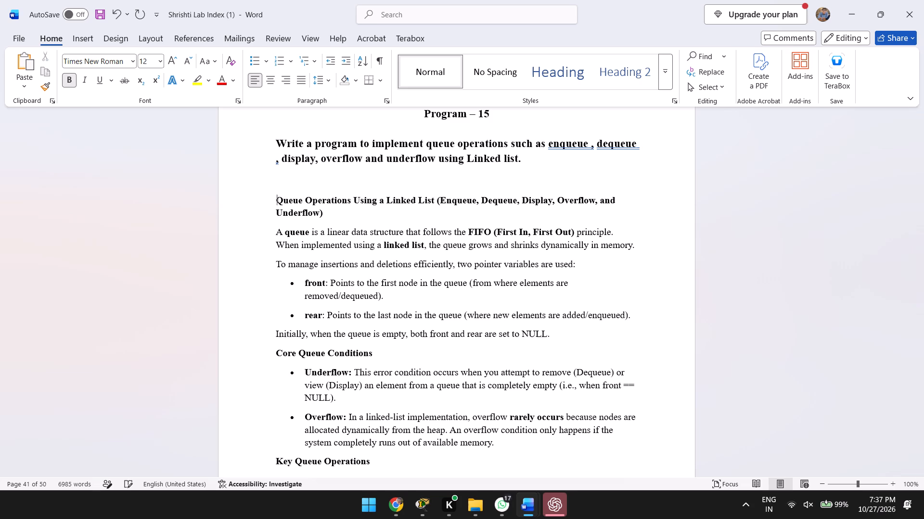
pyautogui.hotkey('ctrl', 'z')
pyautogui.hotkey('ctrl', 'z')
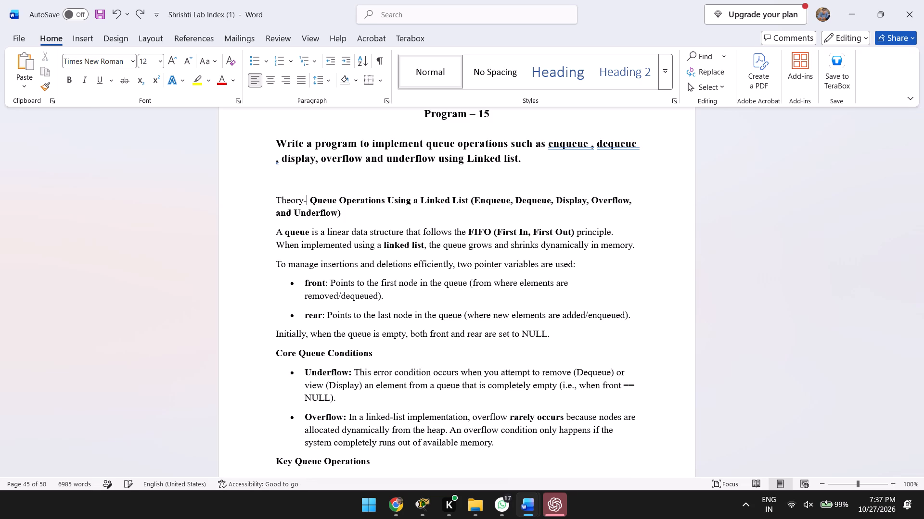
pyautogui.press('BackSpace')
pyautogui.press('space')
pyautogui.write('-')
pyautogui.press('Right')
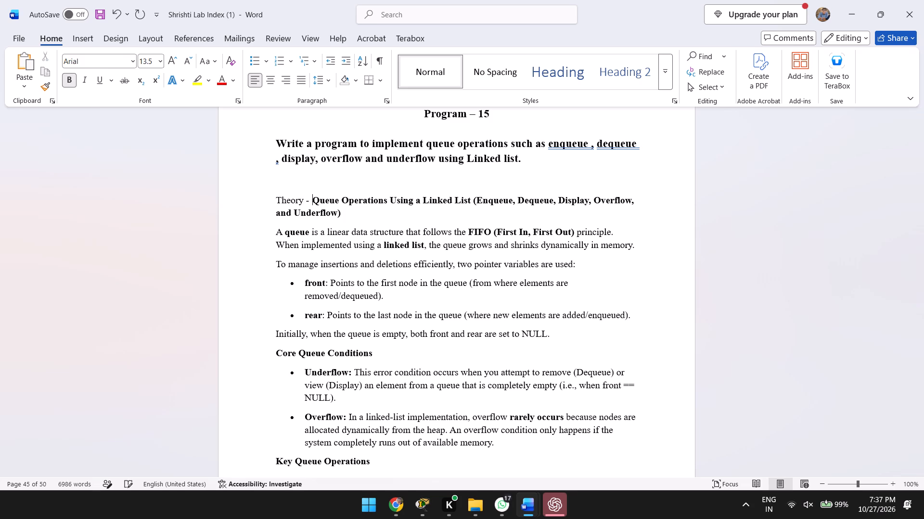
pyautogui.press('Return')
# Make the "Theory –" label of Program – 15 bold.
pyautogui.press('Up')
pyautogui.press('Down')
pyautogui.press('Up')
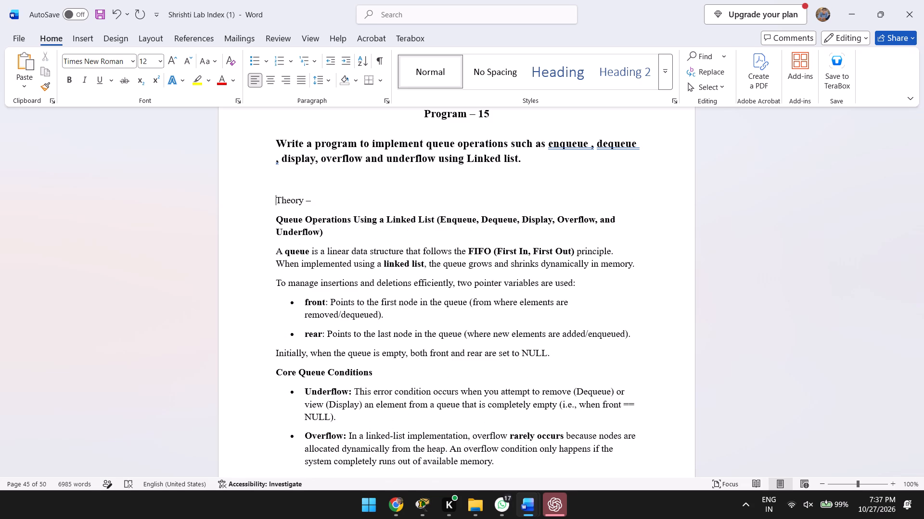
pyautogui.hotkey('ctrl', 'shift', 'Right')
pyautogui.hotkey('ctrl', 'shift', 'Right')
pyautogui.hotkey('ctrl', 'b')
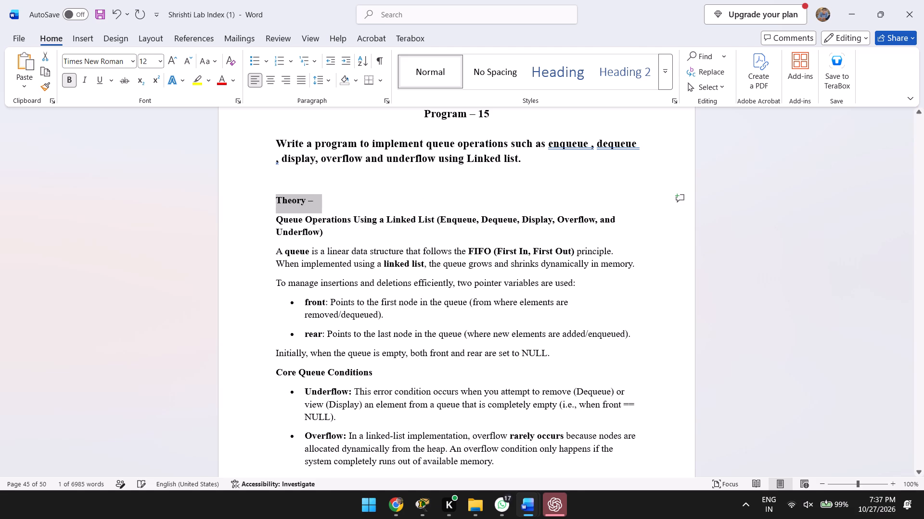
# Widen the Date column of the index table slightly and extend the Signature column outward by a similar amount.
pyautogui.scroll(-7, 334, 258)
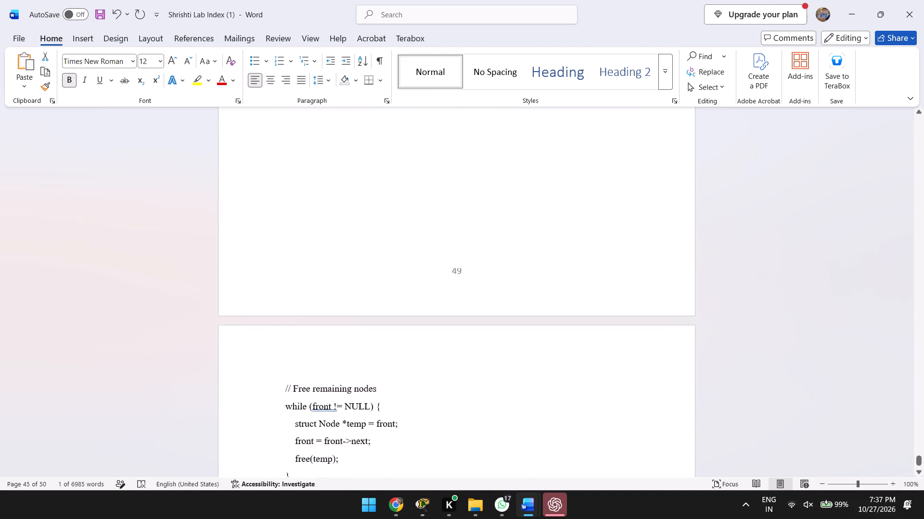
pyautogui.scroll(-4, 334, 258)
pyautogui.scroll(20, 334, 258)
pyautogui.scroll(18, 334, 258)
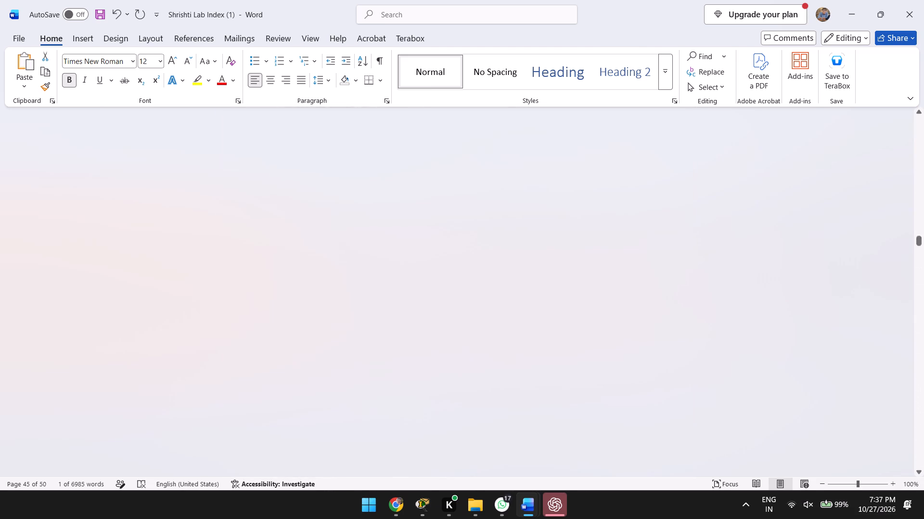
pyautogui.scroll(-2, 544, 346)
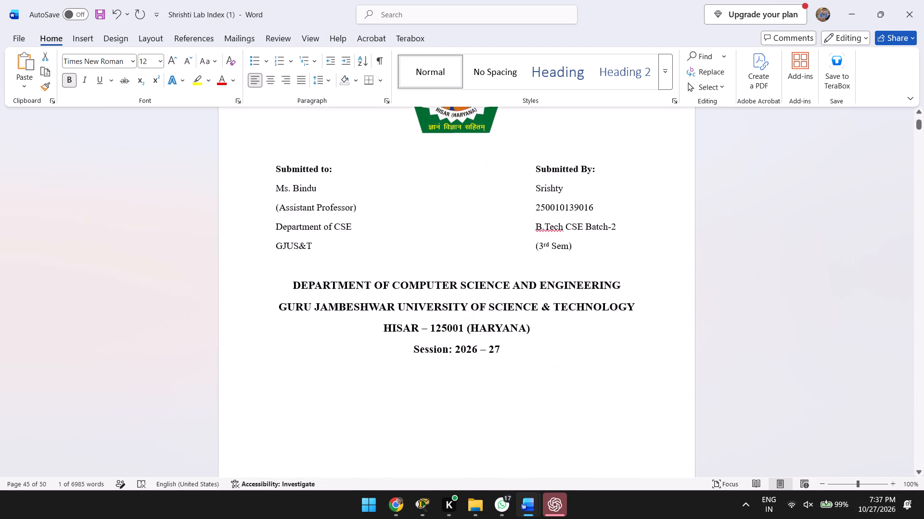
pyautogui.scroll(-2, 552, 355)
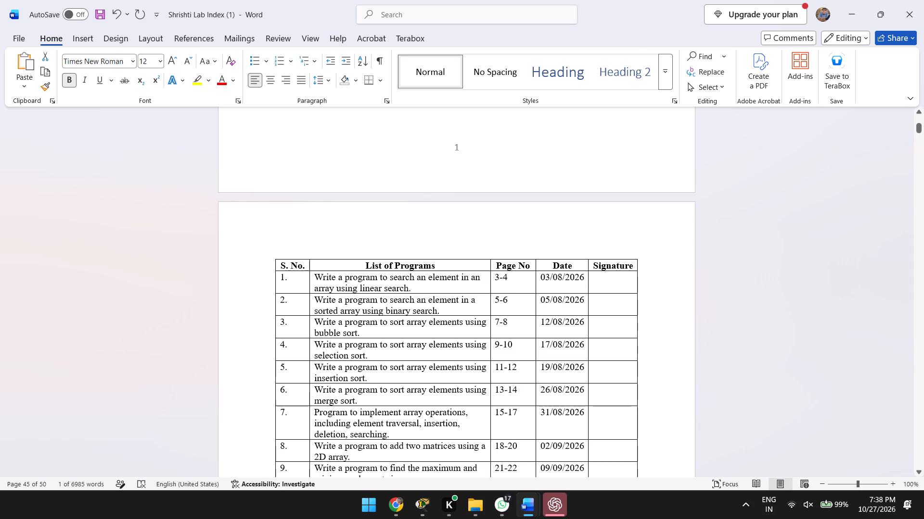
pyautogui.moveTo(587, 262); pyautogui.dragTo(593, 262)
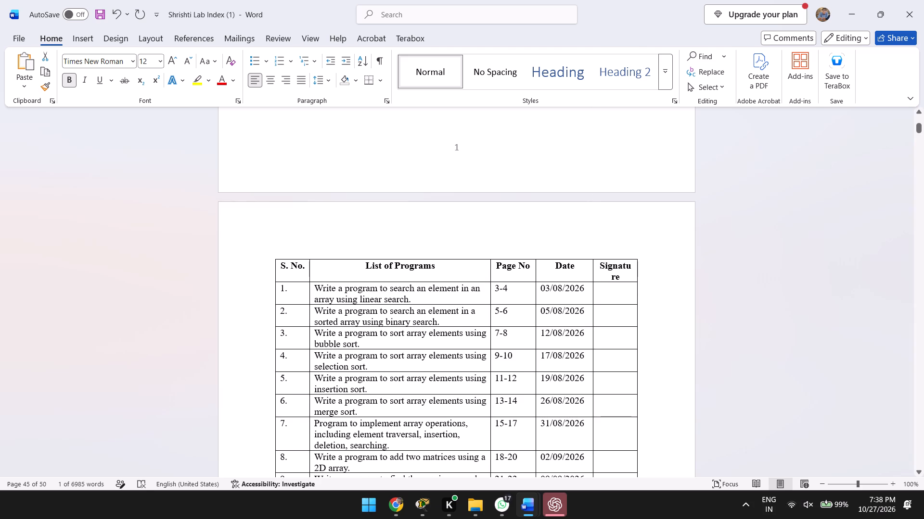
pyautogui.moveTo(637, 266); pyautogui.dragTo(639, 266)
pyautogui.moveTo(639, 266); pyautogui.dragTo(645, 267)
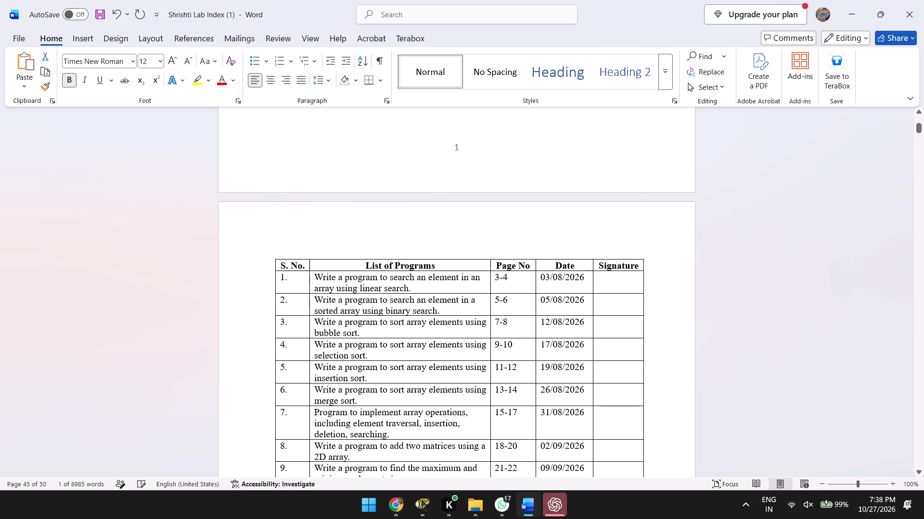
# Rewrite the date of the first program in the index as 03-08-2026.
pyautogui.click(584, 278)
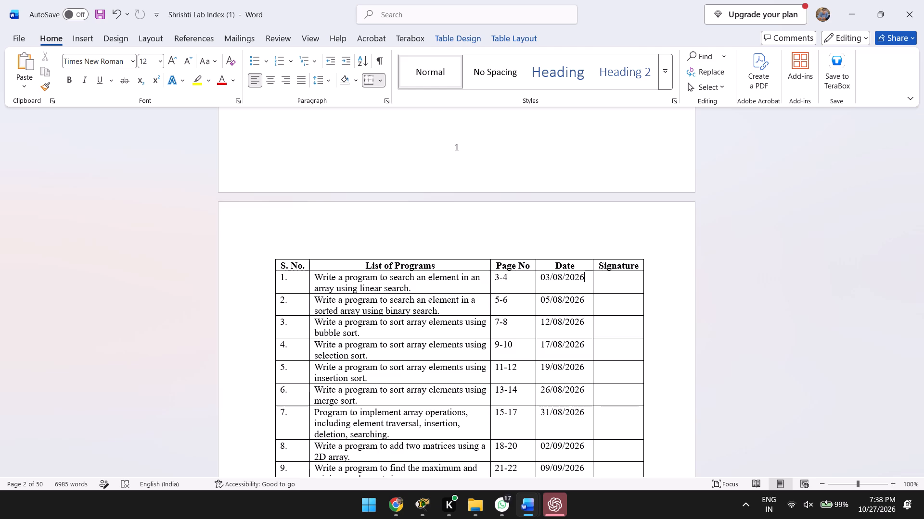
pyautogui.hotkey('ctrl', 'BackSpace')
pyautogui.hotkey('ctrl', 'BackSpace')
pyautogui.press('BackSpace')
pyautogui.press('BackSpace')
pyautogui.press('BackSpace')
pyautogui.press('BackSpace')
pyautogui.press('BackSpace')
pyautogui.write('03-08-2029')
pyautogui.press('BackSpace')
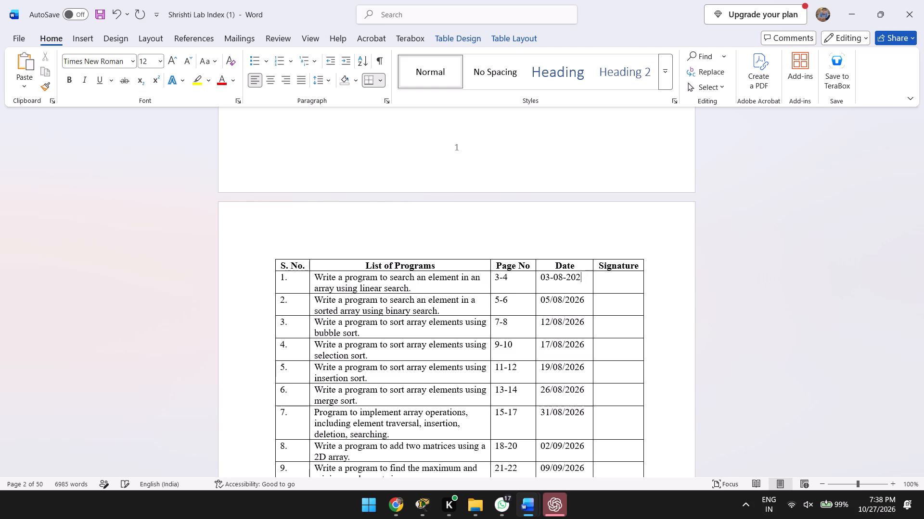
pyautogui.press('6')
pyautogui.press('Right')
pyautogui.press('Left')
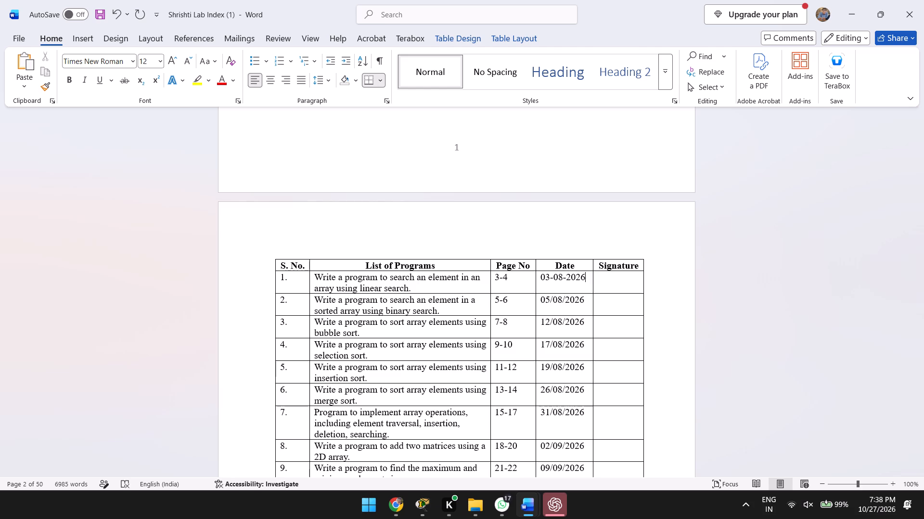
# Rewrite the date of the second program (binary search) in the index with hyphens as 05-08-2026.
pyautogui.press('Down')
pyautogui.press('Left')
pyautogui.press('Left')
pyautogui.press('Left')
pyautogui.press('Left')
pyautogui.press('BackSpace')
pyautogui.press('-')
pyautogui.press('Down')
pyautogui.press('Down')
pyautogui.press('Up')
pyautogui.press('Up')
pyautogui.press('Left')
pyautogui.press('Left')
pyautogui.press('Left')
pyautogui.press('BackSpace')
pyautogui.press('-')
# Rewrite the date of the third program (bubble sort) in the index with hyphens as 12-08-2026.
pyautogui.press('Down')
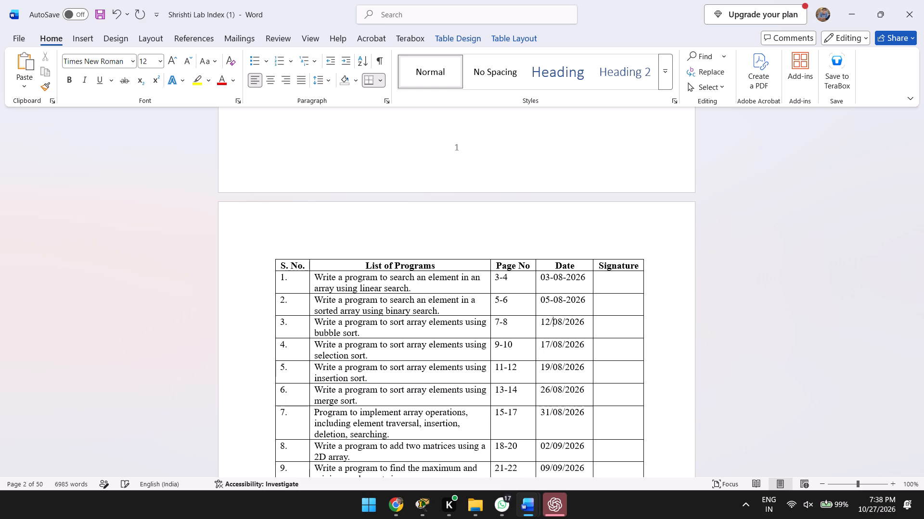
pyautogui.press('BackSpace')
pyautogui.write('-0')
pyautogui.press('BackSpace')
pyautogui.press('Right')
pyautogui.press('Right')
pyautogui.press('Right')
pyautogui.press('BackSpace')
pyautogui.press('-')
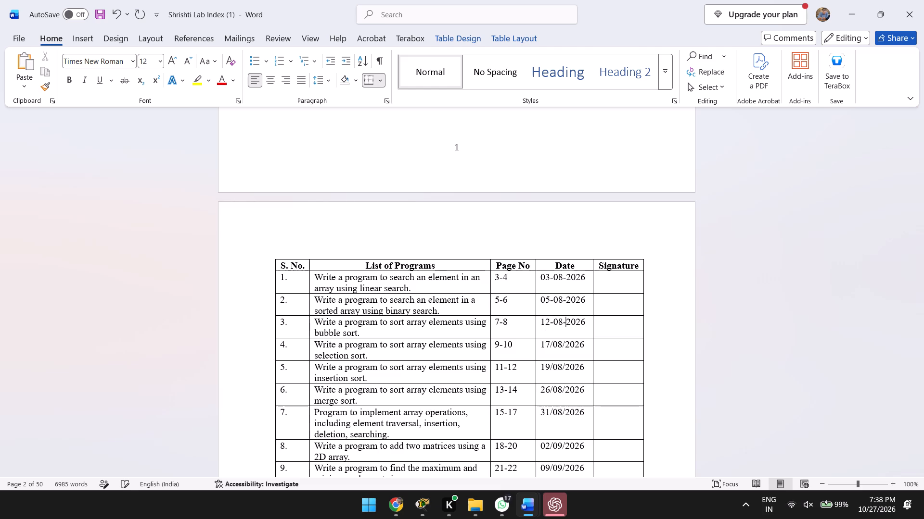
# Rewrite the date of the fourth program (selection sort) in the index with hyphens as 17-08-2026.
pyautogui.press('Down')
pyautogui.press('BackSpace')
pyautogui.press('-')
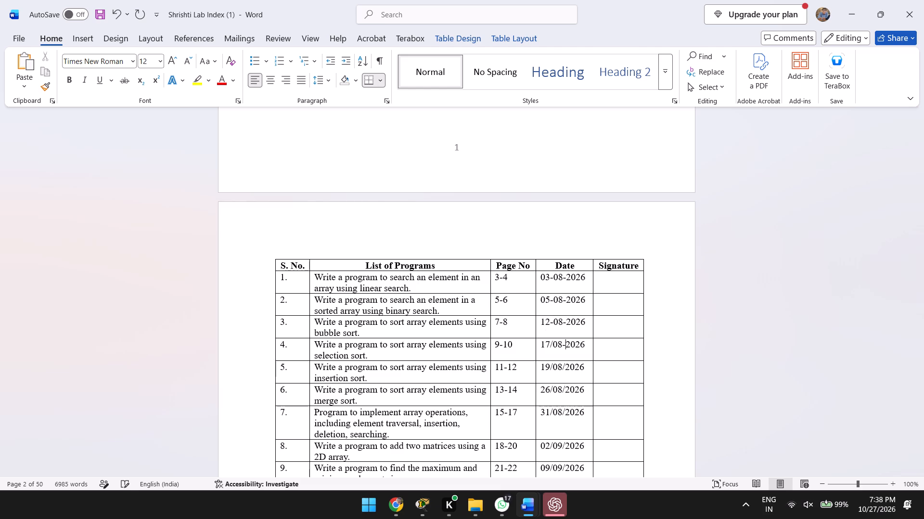
pyautogui.press('Left')
pyautogui.press('Left')
pyautogui.press('Left')
pyautogui.press('BackSpace')
pyautogui.press('-')
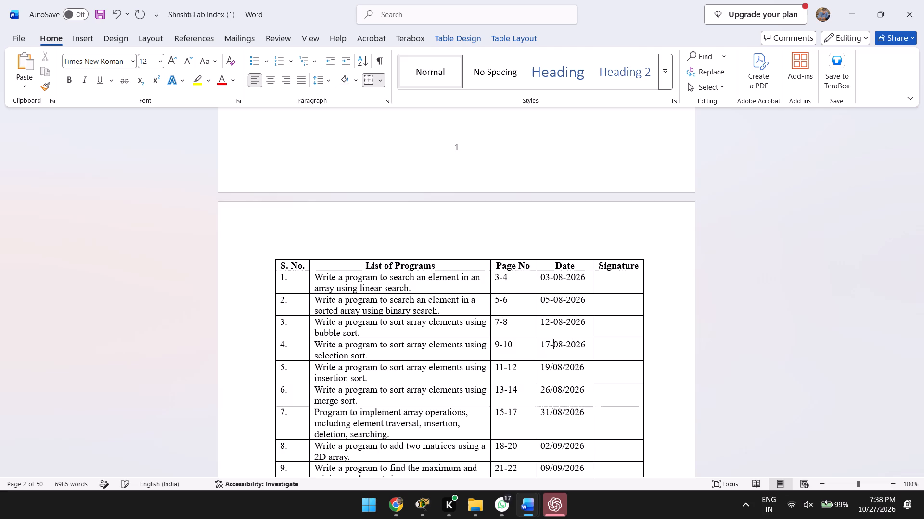
# Rewrite the date of the fifth program (insertion sort) in the index with hyphens as 19-08-2026.
pyautogui.press('Down')
pyautogui.press('BackSpace')
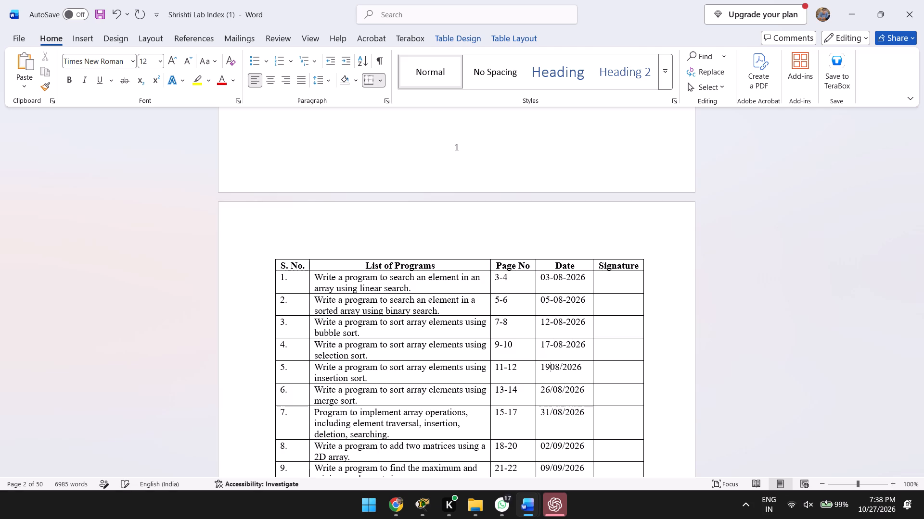
pyautogui.press('-')
pyautogui.press('Right')
pyautogui.press('Right')
pyautogui.press('Right')
pyautogui.press('BackSpace')
pyautogui.press('-')
# Rewrite the date of the sixth program (merge sort) in the index with hyphens as 26-08-2026.
pyautogui.press('Right')
pyautogui.press('Down')
pyautogui.press('Left')
pyautogui.press('Left')
pyautogui.press('Right')
pyautogui.press('BackSpace')
pyautogui.press('-')
pyautogui.press('Up')
pyautogui.press('Down')
pyautogui.press('Left')
pyautogui.press('Left')
pyautogui.press('Left')
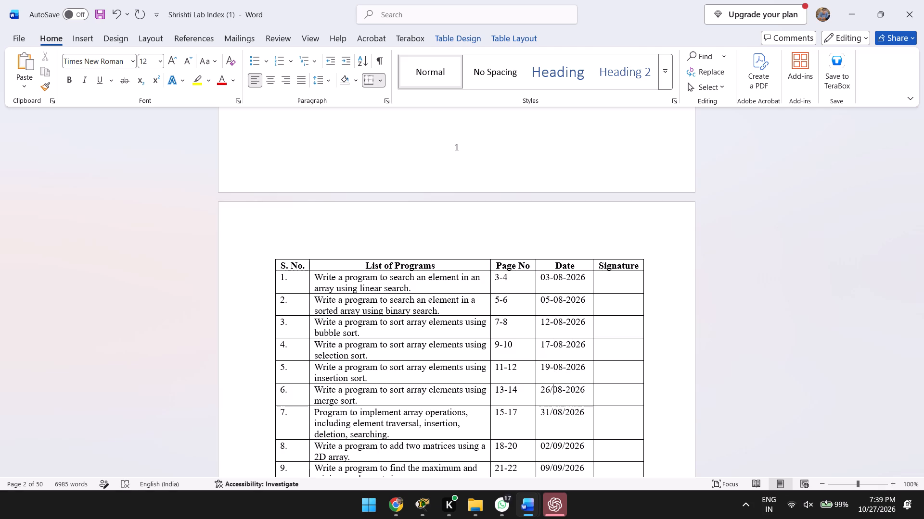
pyautogui.press('BackSpace')
pyautogui.press('-')
# Rewrite the date of the seventh program (array operations) in the index with hyphens as 31-08-2026.
pyautogui.press('Down')
pyautogui.press('BackSpace')
pyautogui.press('-')
pyautogui.press('Right')
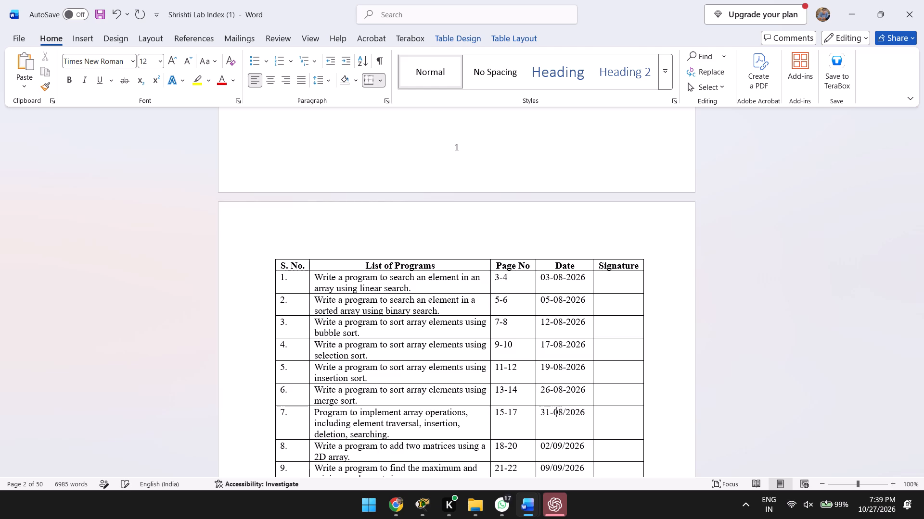
pyautogui.press('Right')
pyautogui.press('Right')
pyautogui.press('BackSpace')
pyautogui.press('-')
# Rewrite the date of the eighth program (adding two matrices) in the index with hyphens as 02-09-2026.
pyautogui.press('Right')
pyautogui.press('Down')
pyautogui.press('Left')
pyautogui.press('BackSpace')
pyautogui.press('-')
pyautogui.press('Left')
pyautogui.press('Left')
pyautogui.press('Left')
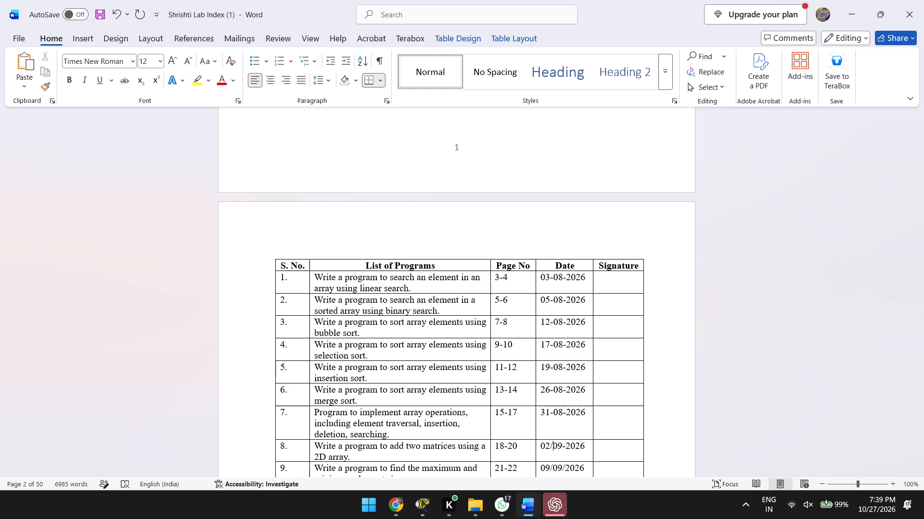
pyautogui.press('BackSpace')
pyautogui.press('-')
# Rewrite the date of the ninth program (maximum and minimum elements) in the index with hyphens as 09-09-2026.
pyautogui.press('Down')
pyautogui.press('BackSpace')
pyautogui.press('-')
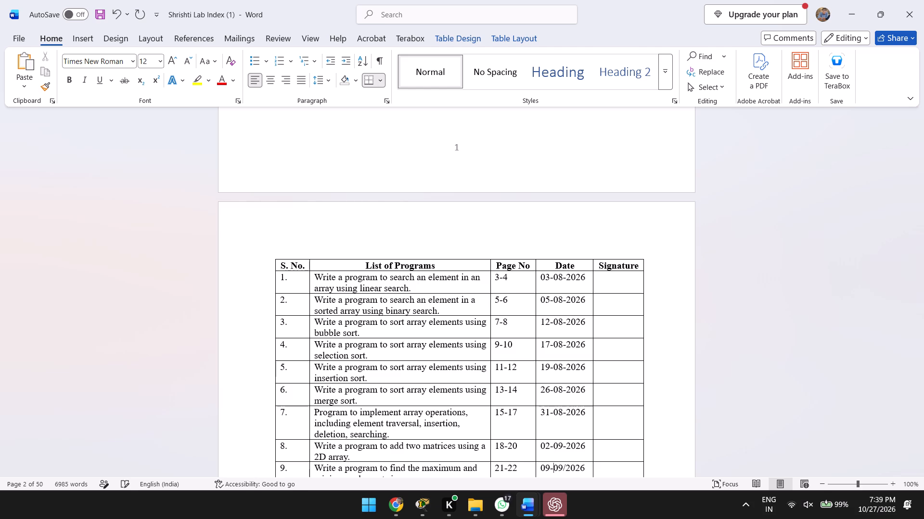
pyautogui.press('Right')
pyautogui.press('Right')
pyautogui.press('Right')
pyautogui.press('BackSpace')
pyautogui.press('-')
# Rewrite the date of the tenth program (stack operations using arrays) in the index with hyphens as 21-09-2026.
pyautogui.scroll(-1, 584, 278)
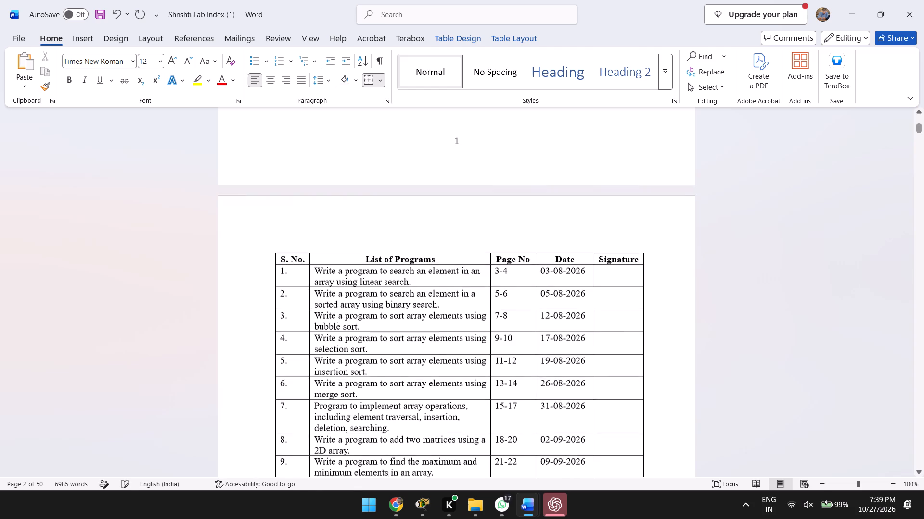
pyautogui.scroll(-1, 584, 278)
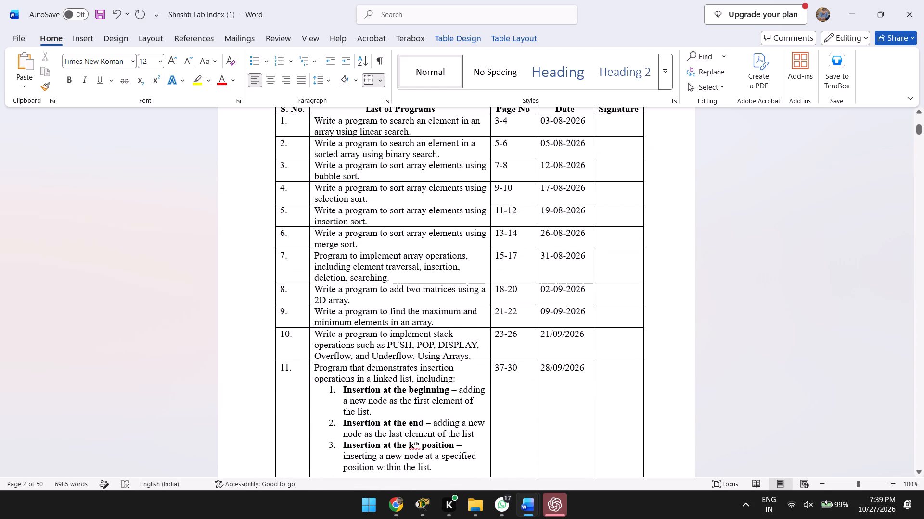
pyautogui.press('Down')
pyautogui.press('Left')
pyautogui.press('Left')
pyautogui.press('Left')
pyautogui.press('BackSpace')
pyautogui.press('-')
pyautogui.press('Right')
pyautogui.press('Right')
pyautogui.press('Right')
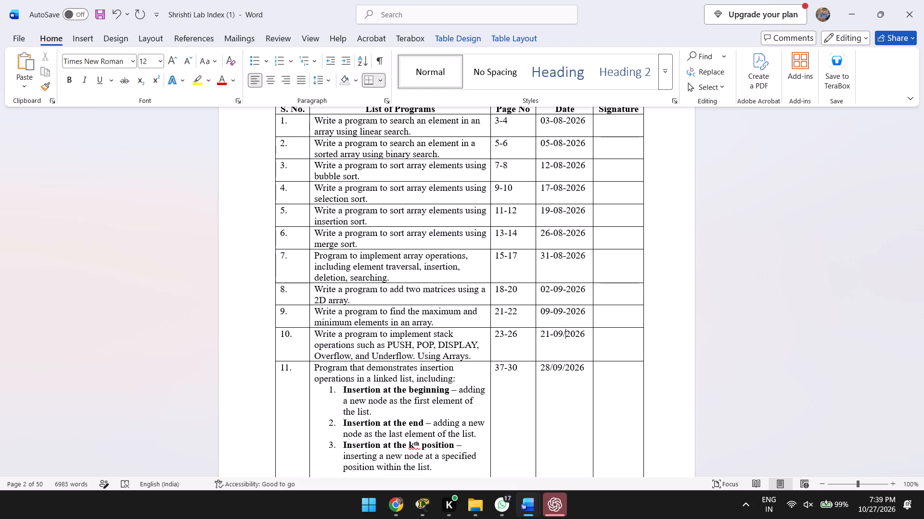
pyautogui.press('BackSpace')
pyautogui.press('-')
# Rewrite the date of the eleventh program (linked list insertion) in the index with hyphens as 28-09-2026.
pyautogui.press('Down')
pyautogui.press('Left')
pyautogui.press('Left')
pyautogui.press('Left')
pyautogui.press('BackSpace')
pyautogui.press('-')
pyautogui.press('Right')
pyautogui.press('Right')
pyautogui.press('Right')
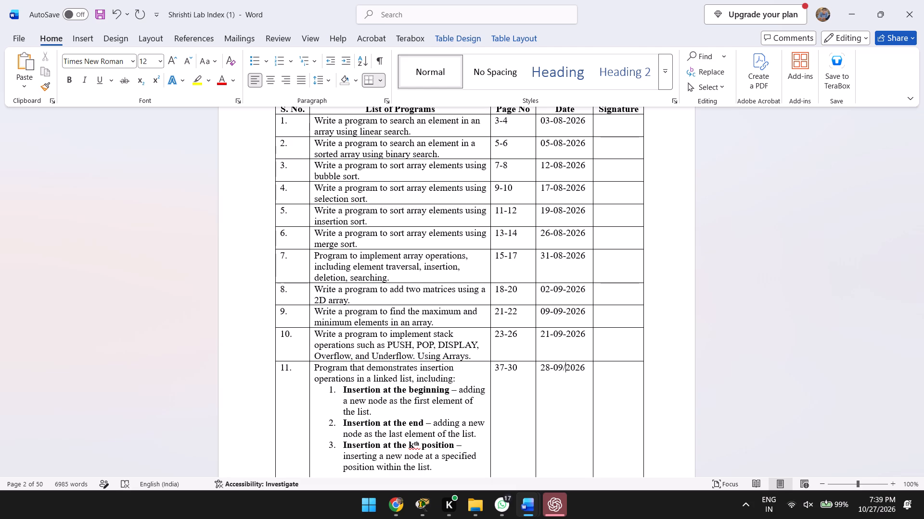
pyautogui.press('BackSpace')
pyautogui.press('-')
# Rewrite the date of the twelfth program (linked list deletion) in the index with hyphens as 30-09-2026.
pyautogui.scroll(-1, 584, 278)
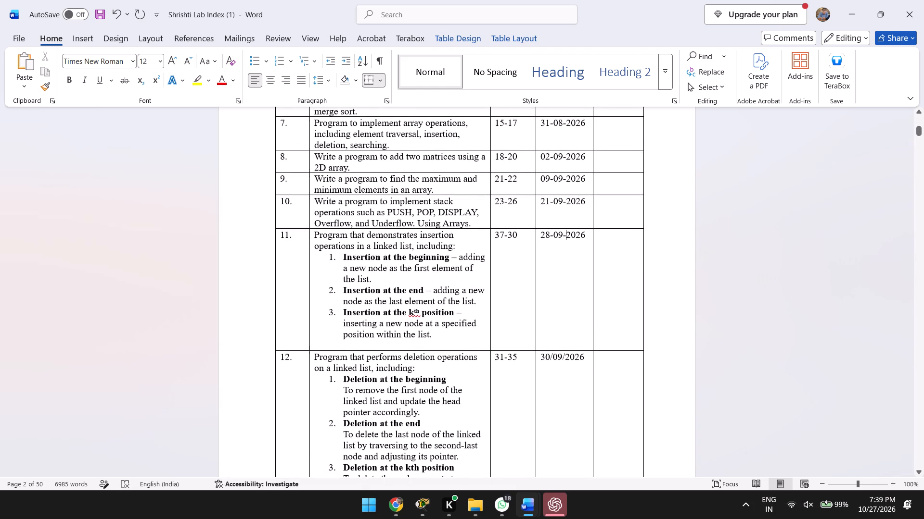
pyautogui.press('Down')
pyautogui.press('BackSpace')
pyautogui.press('-')
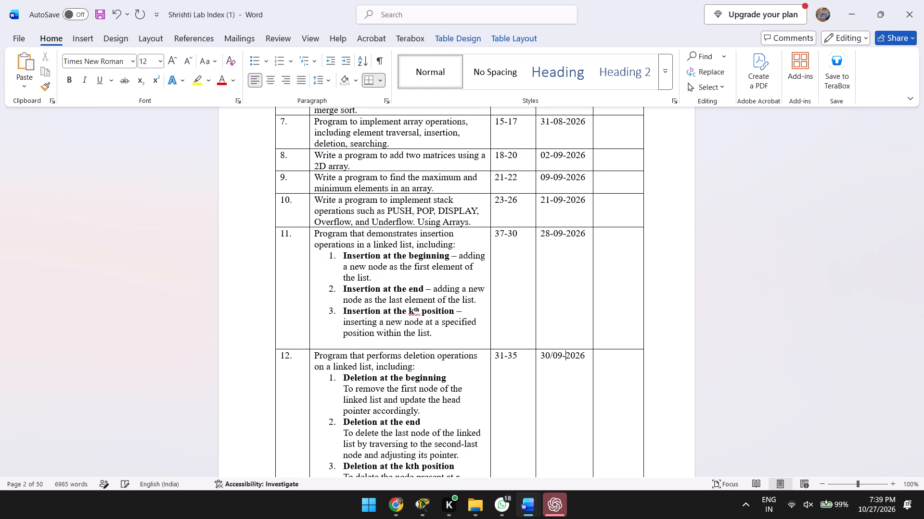
pyautogui.press('Left')
pyautogui.press('Left')
pyautogui.press('Left')
pyautogui.press('BackSpace')
pyautogui.press('-')
# Rewrite the date of program 13 (stack operations using linked list) in the index with hyphens as 14-10-2026.
pyautogui.press('Down')
pyautogui.press('Down')
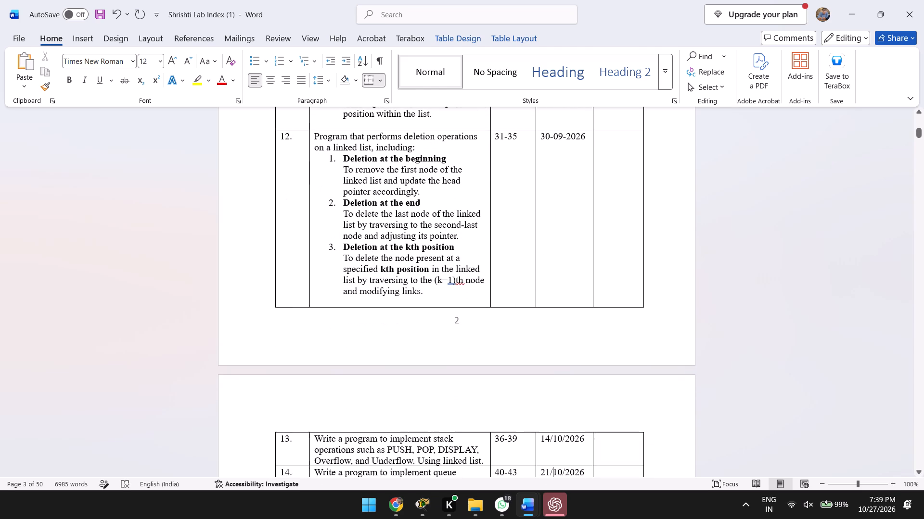
pyautogui.press('Up')
pyautogui.press('BackSpace')
pyautogui.press('-')
pyautogui.press('Right')
pyautogui.press('Right')
pyautogui.press('Right')
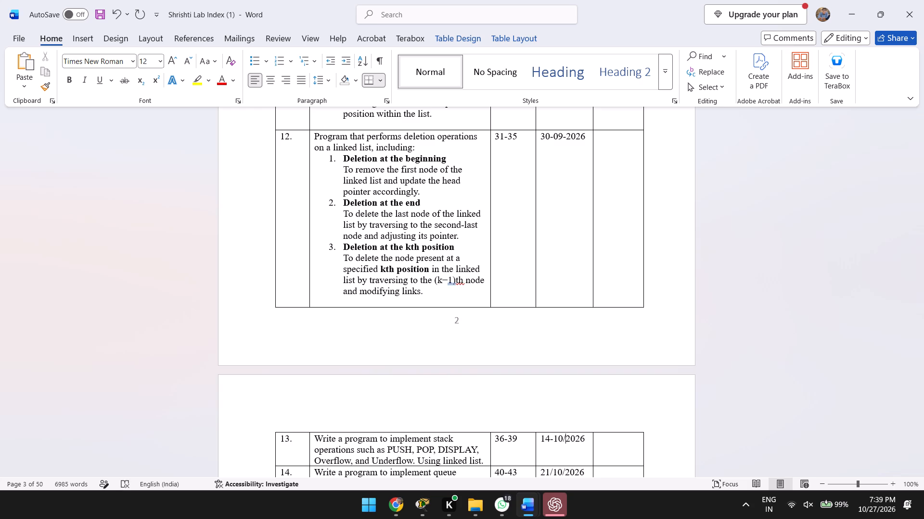
pyautogui.press('BackSpace')
pyautogui.write('-+')
pyautogui.press('BackSpace')
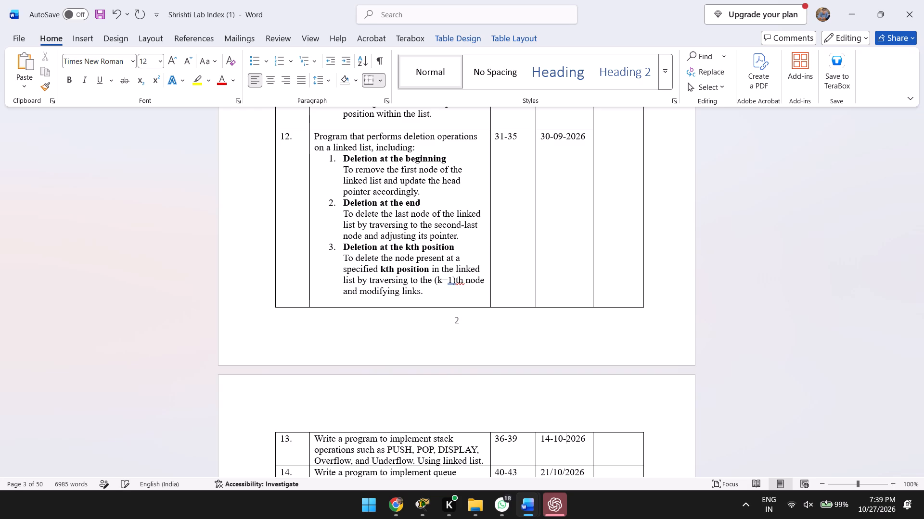
# Rewrite the date of program 14 (queue operations using arrays) in the index with hyphens as 21-10-2026.
pyautogui.press('Down')
pyautogui.press('BackSpace')
pyautogui.press('-')
pyautogui.press('Left')
pyautogui.press('Left')
pyautogui.press('Left')
pyautogui.press('BackSpace')
pyautogui.press('-')
# Rewrite the date of program 15, the last queue program in the index, with hyphens as 21-10-2026.
pyautogui.press('Down')
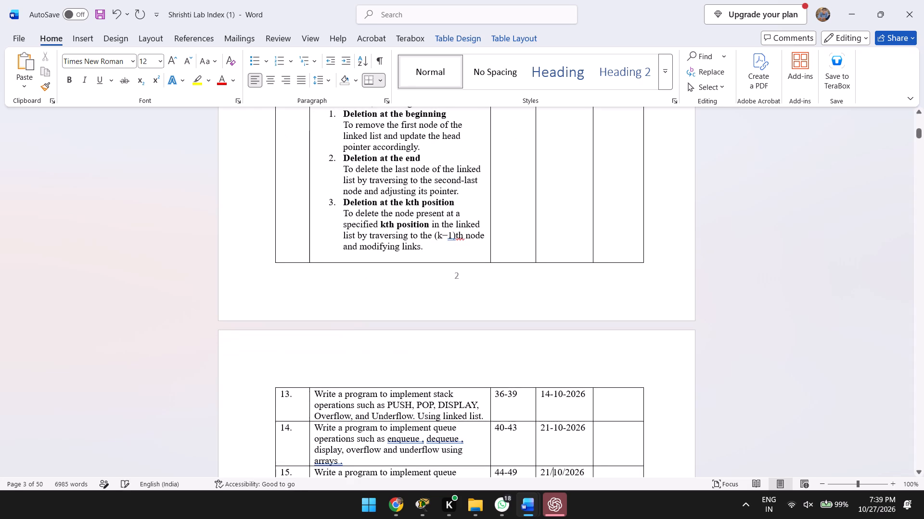
pyautogui.press('BackSpace')
pyautogui.press('-')
pyautogui.press('Right')
pyautogui.press('Right')
pyautogui.press('Right')
pyautogui.press('BackSpace')
pyautogui.press('-')
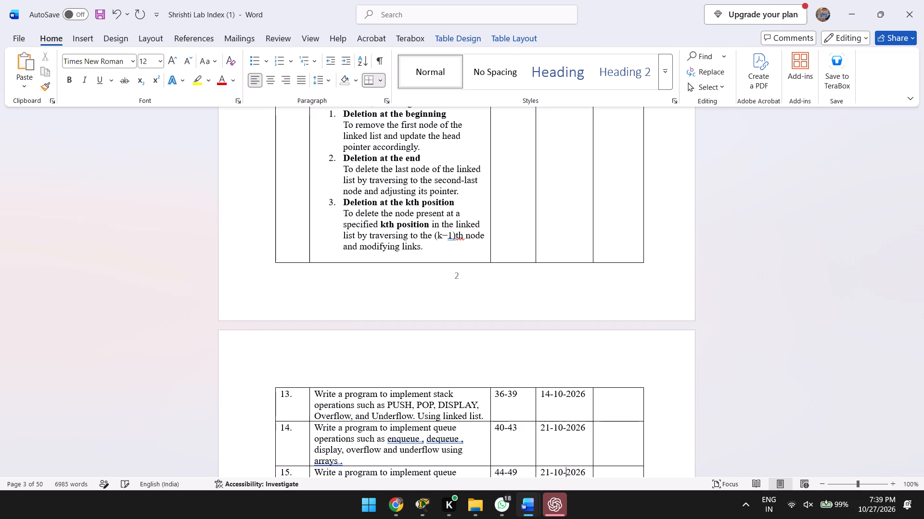
# Review the pages following the index, checking the layout of Program – 1 with its aim, theory and source code.
pyautogui.scroll(-1, 584, 278)
pyautogui.scroll(-1, 644, 291)
pyautogui.scroll(-2, 714, 307)
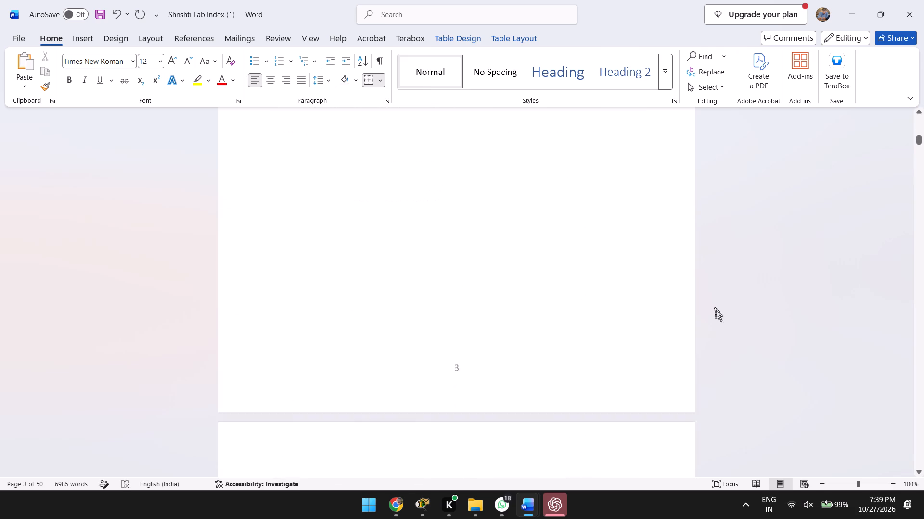
pyautogui.scroll(-2, 714, 307)
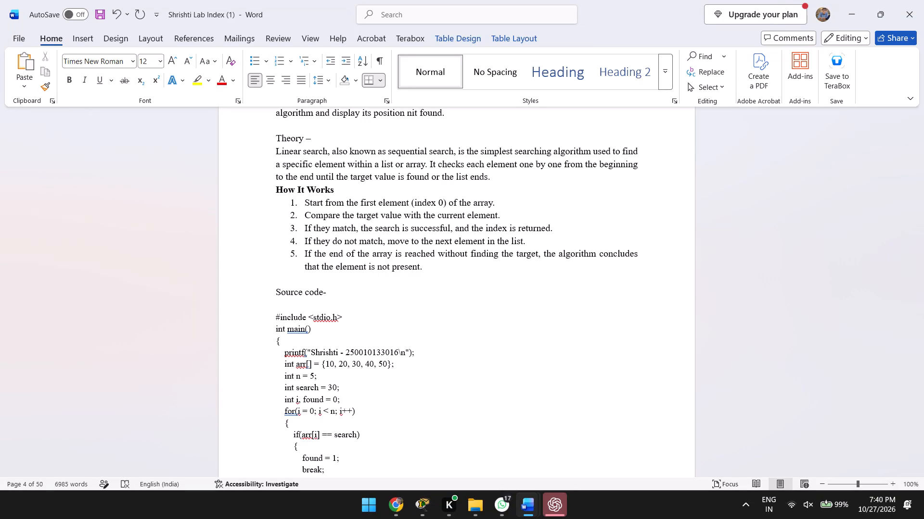
pyautogui.scroll(-3, 714, 307)
pyautogui.scroll(3, 714, 307)
pyautogui.scroll(-1, 714, 307)
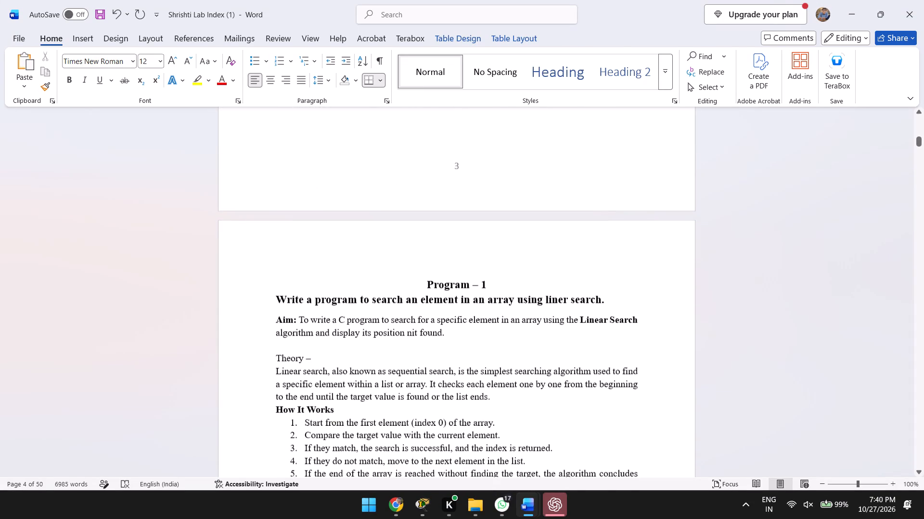
# Save the lab file document with the corrected index dates.
pyautogui.scroll(-1, 704, 334)
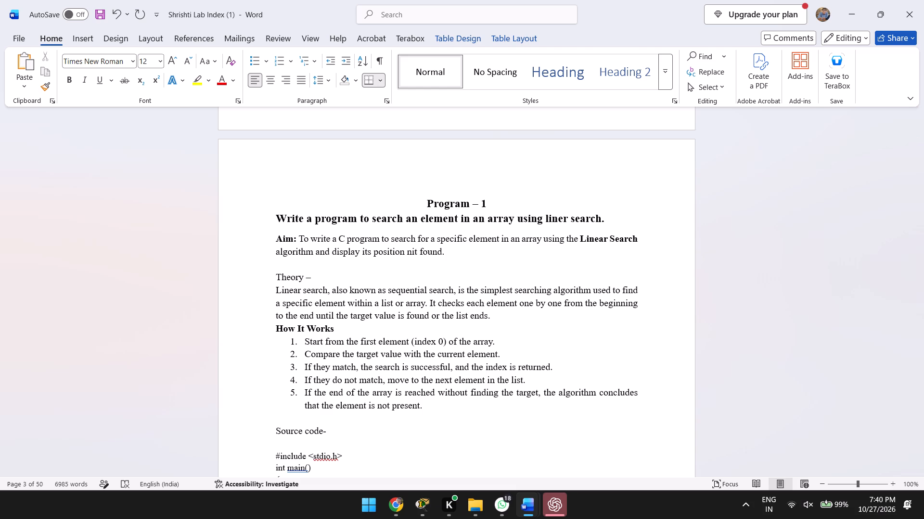
pyautogui.scroll(-1, 704, 334)
pyautogui.scroll(1, 718, 401)
pyautogui.hotkey('ctrl', 's')
pyautogui.hotkey('ctrl', 's')
pyautogui.hotkey('ctrl', 's')
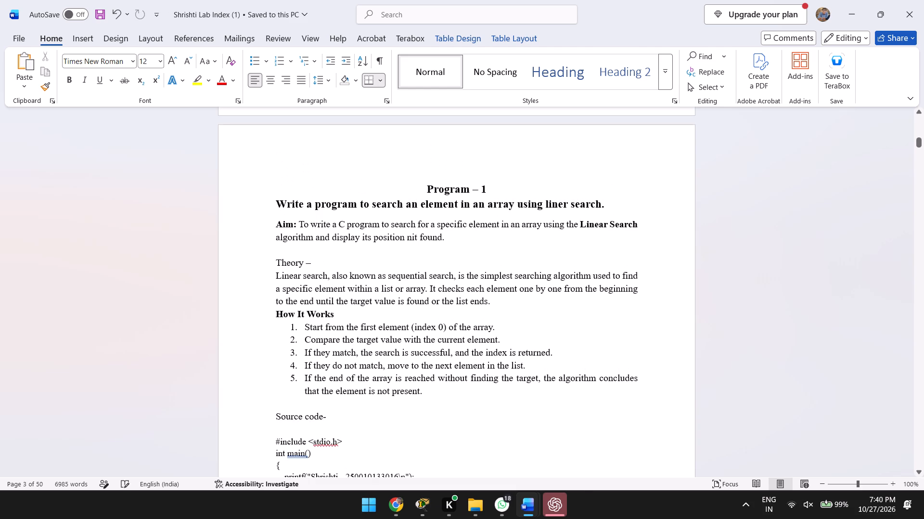
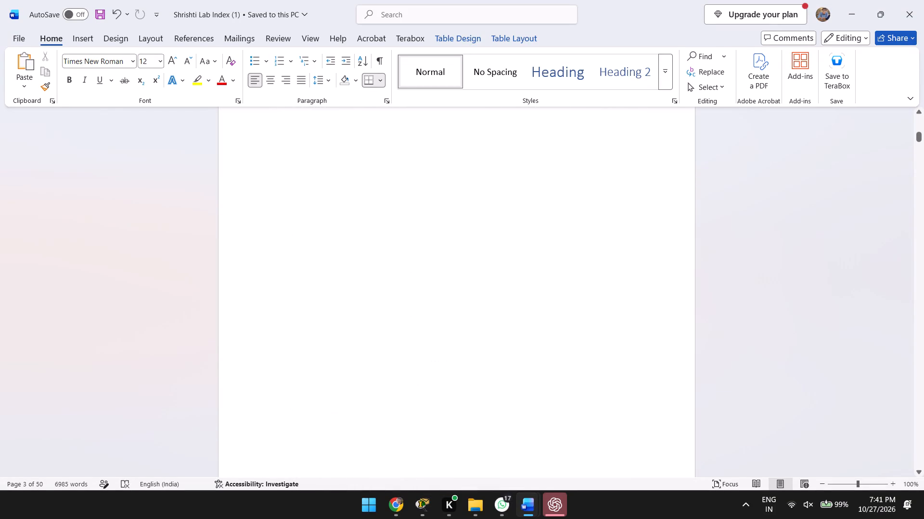
# Set the page numbers of program 1 (linear search) in the index to 4-5.
pyautogui.scroll(3, 673, 389)
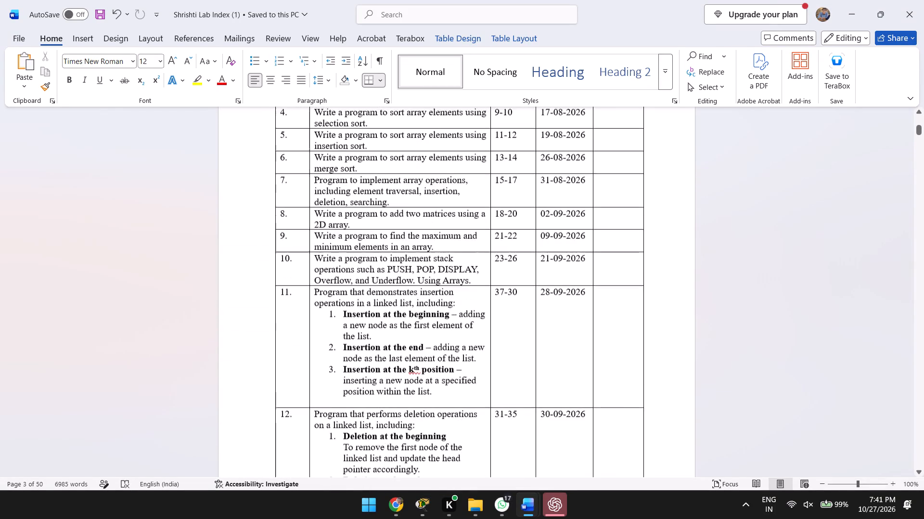
pyautogui.scroll(1, 673, 389)
pyautogui.scroll(-4, 673, 389)
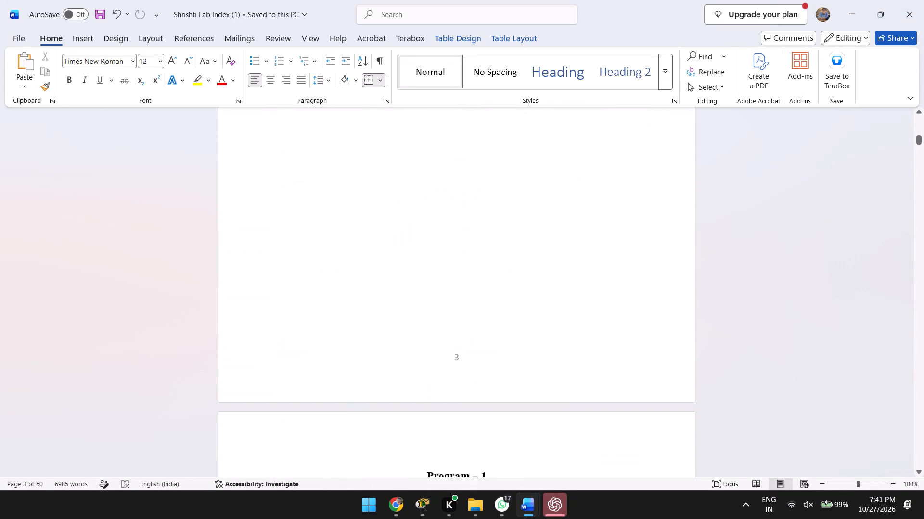
pyautogui.scroll(-6, 673, 389)
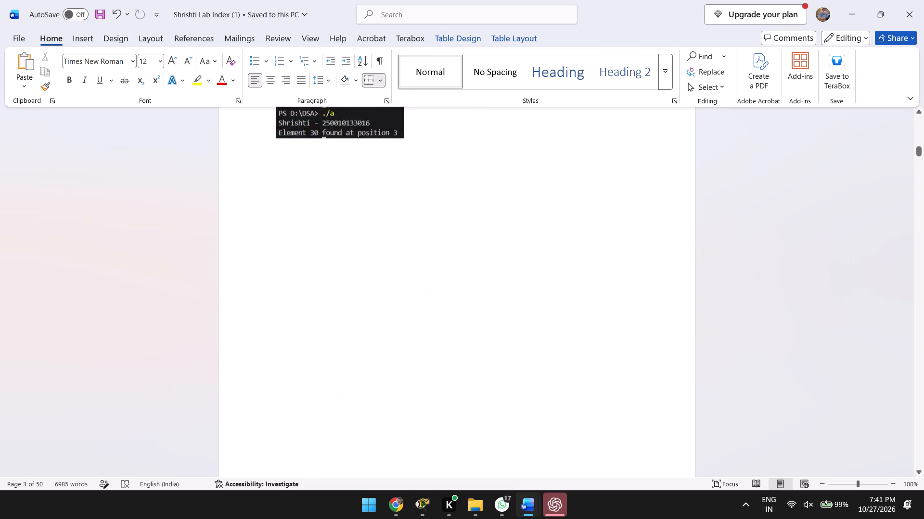
pyautogui.scroll(17, 673, 389)
pyautogui.scroll(-2, 673, 389)
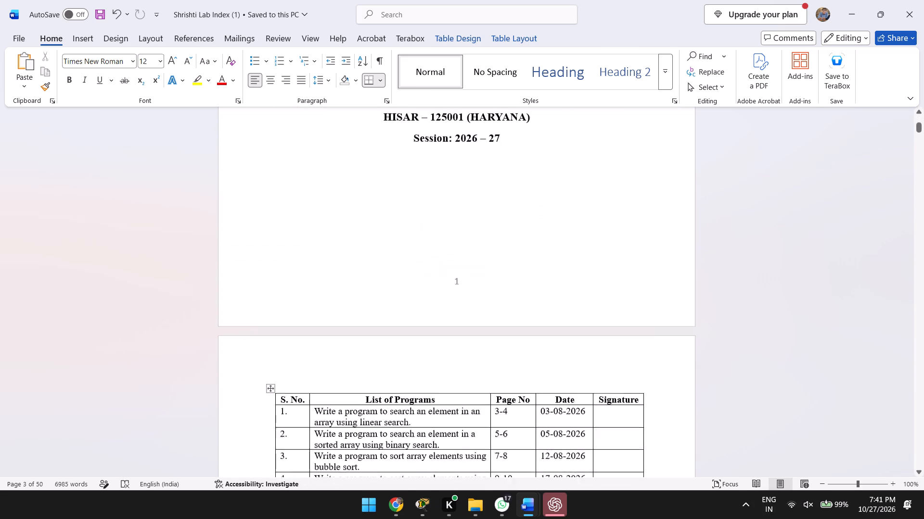
pyautogui.scroll(-1, 673, 389)
pyautogui.click(509, 241)
pyautogui.press('BackSpace')
pyautogui.press('BackSpace')
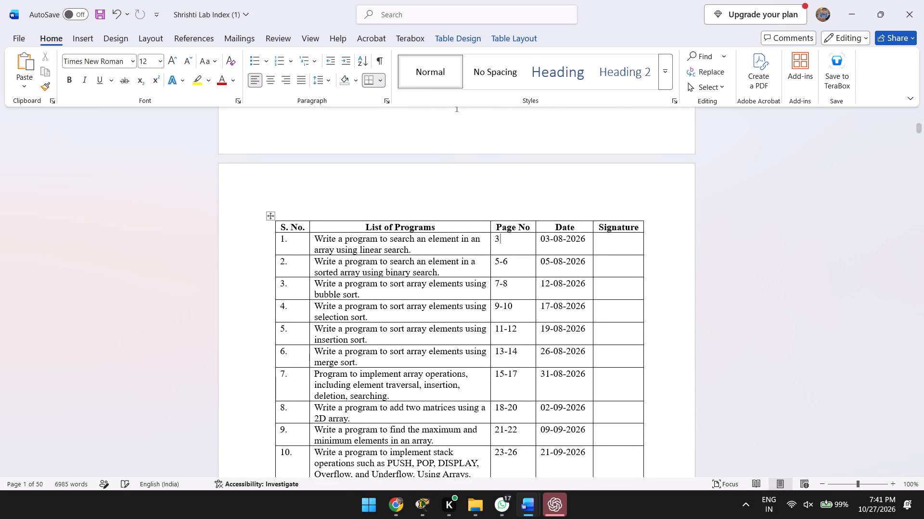
pyautogui.press('BackSpace')
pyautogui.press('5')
pyautogui.press('BackSpace')
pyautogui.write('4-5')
# Check which pages the linear search and binary search programs occupy against the page numbers in the index.
pyautogui.scroll(-2, 527, 258)
pyautogui.scroll(1, 527, 258)
pyautogui.scroll(-1, 527, 258)
pyautogui.scroll(1, 527, 258)
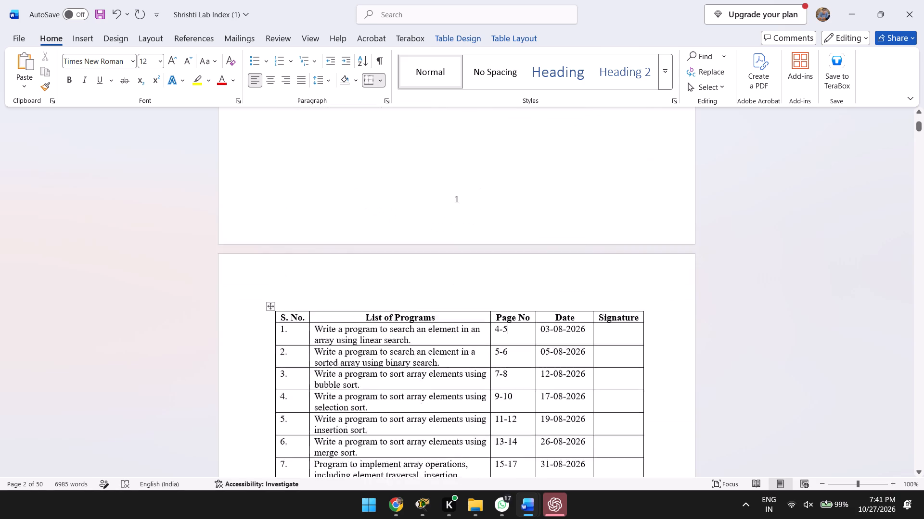
pyautogui.scroll(1, 527, 258)
pyautogui.scroll(-1, 532, 311)
pyautogui.scroll(-2, 537, 362)
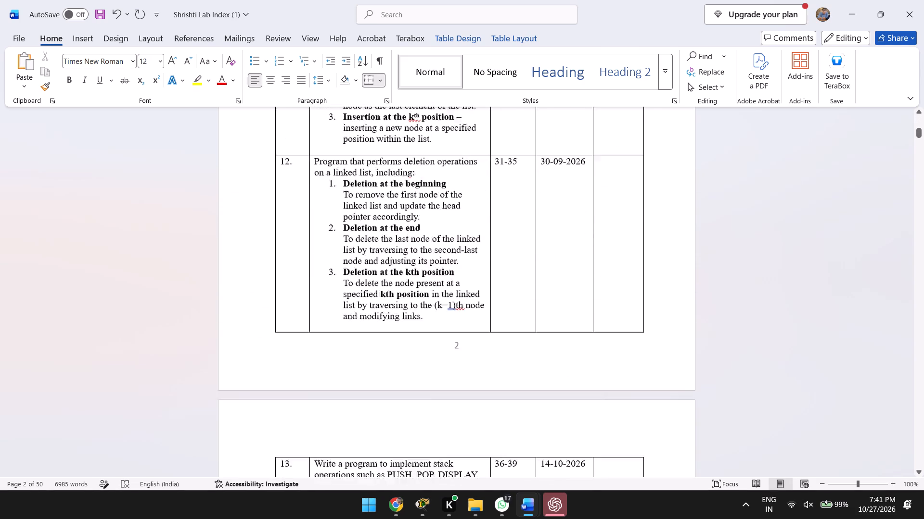
pyautogui.scroll(-7, 537, 362)
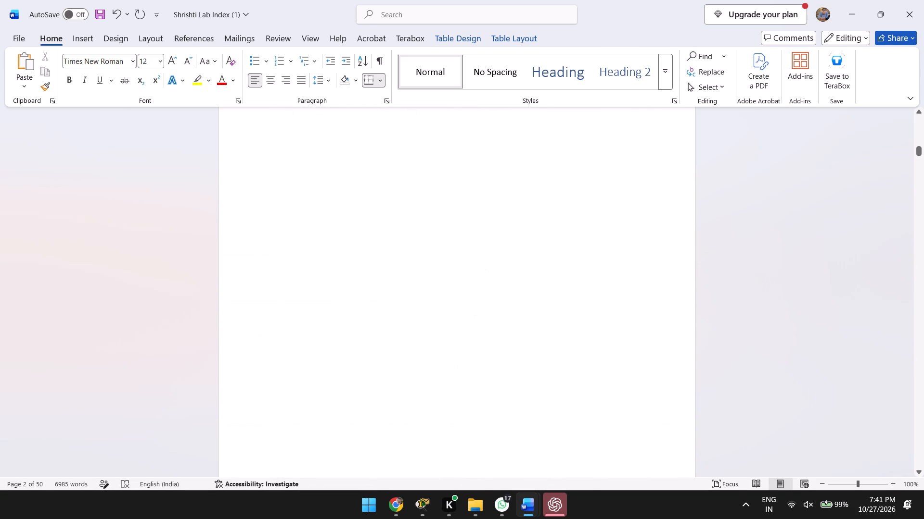
pyautogui.scroll(-6, 537, 362)
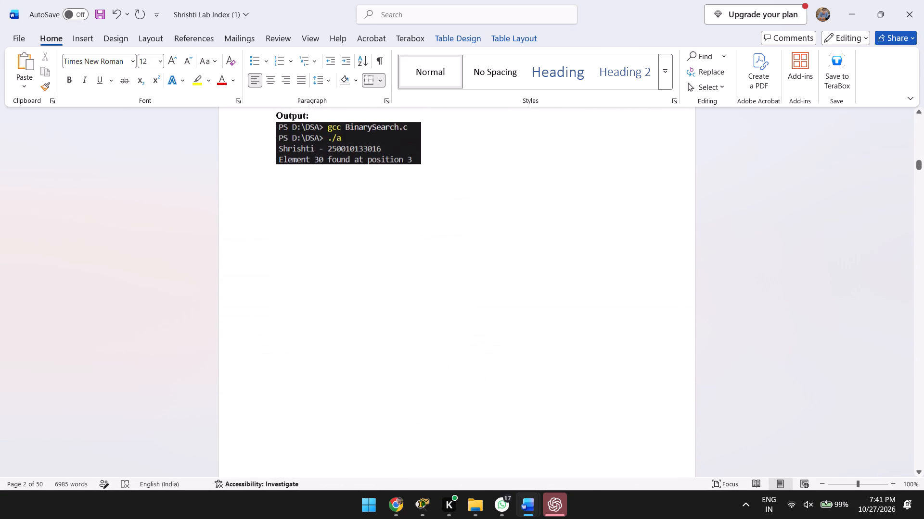
pyautogui.scroll(-3, 537, 362)
pyautogui.scroll(4, 537, 362)
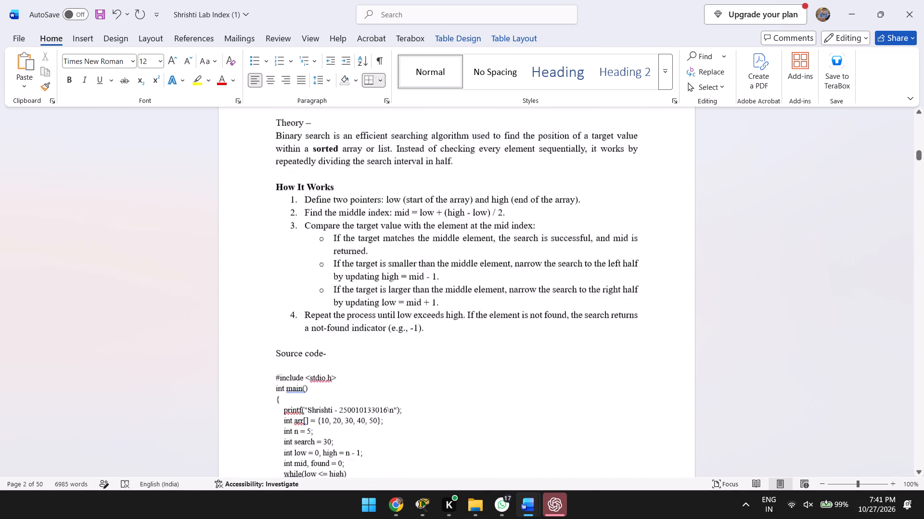
pyautogui.scroll(6, 537, 362)
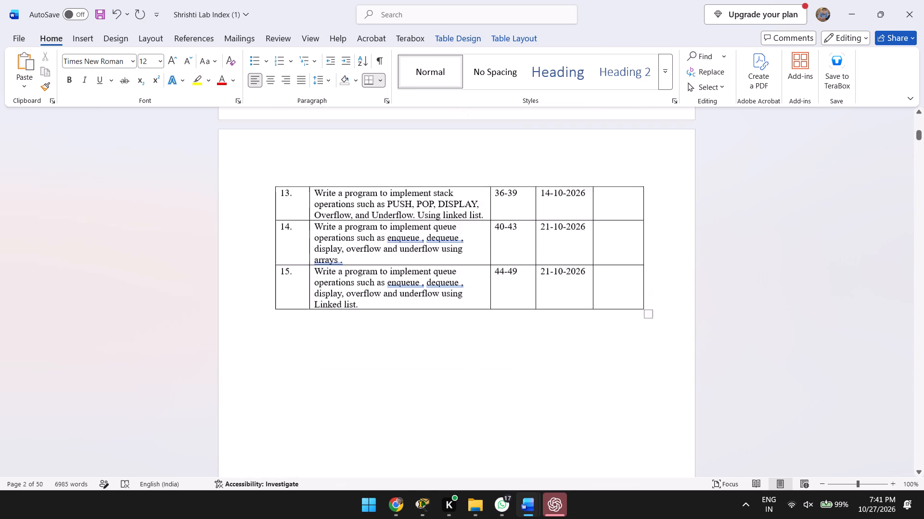
pyautogui.scroll(2, 537, 362)
pyautogui.press('Down')
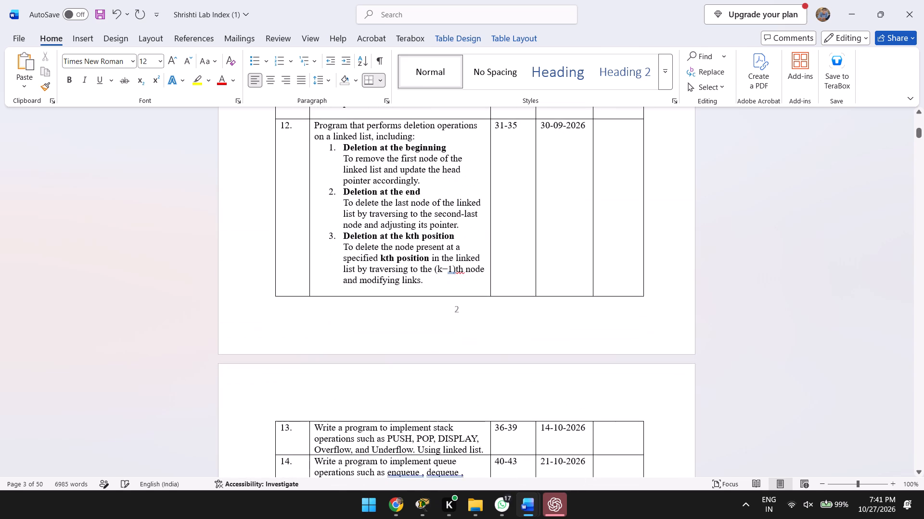
# Change the page number entry of program 2 (binary search in a sorted array) in the index to 6-7.
pyautogui.press('Down')
pyautogui.press('Up')
pyautogui.press('Up')
pyautogui.scroll(3, 537, 362)
pyautogui.press('Down')
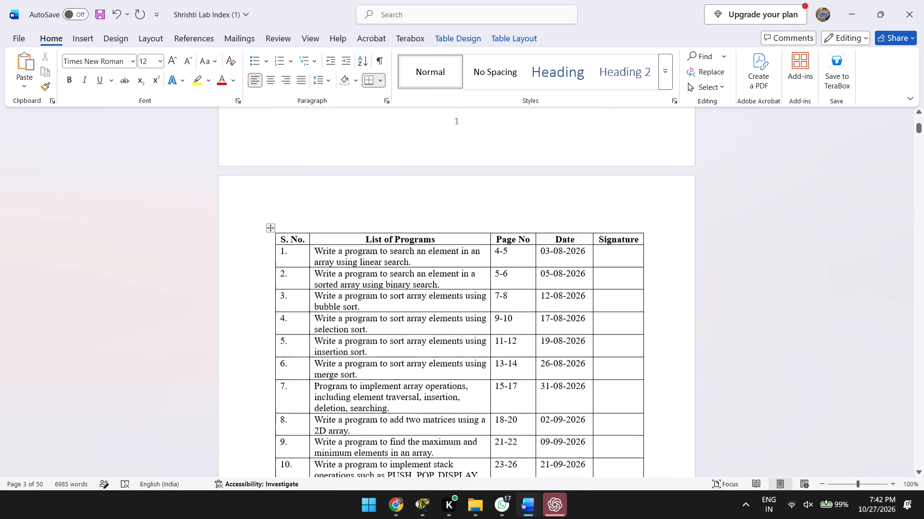
pyautogui.click(507, 272)
pyautogui.press('BackSpace')
pyautogui.press('BackSpace')
pyautogui.press('BackSpace')
pyautogui.write('6-7')
pyautogui.scroll(-1, 528, 305)
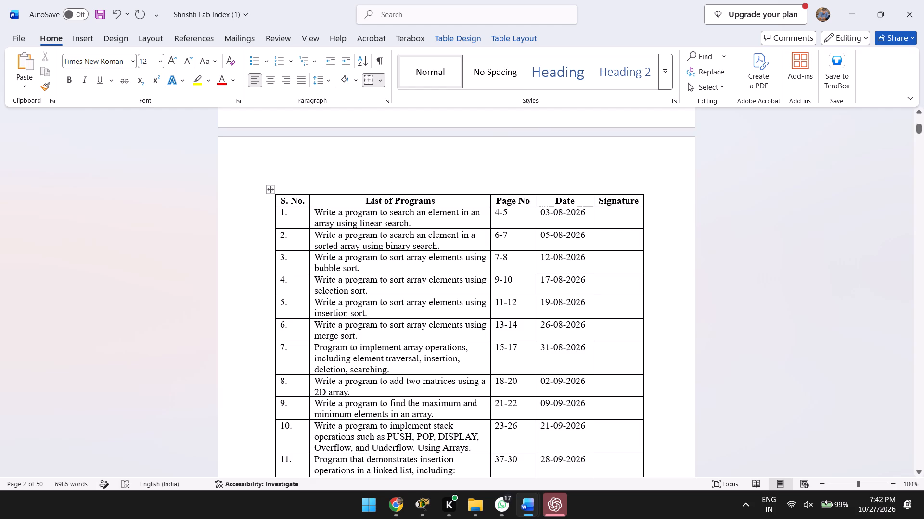
# Open the Save As options for the corrected lab file.
pyautogui.click(22, 40)
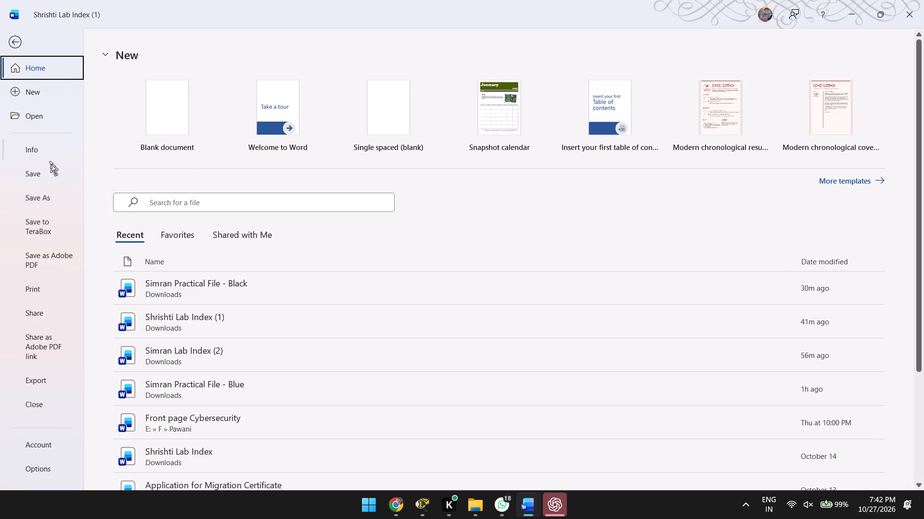
pyautogui.click(40, 196)
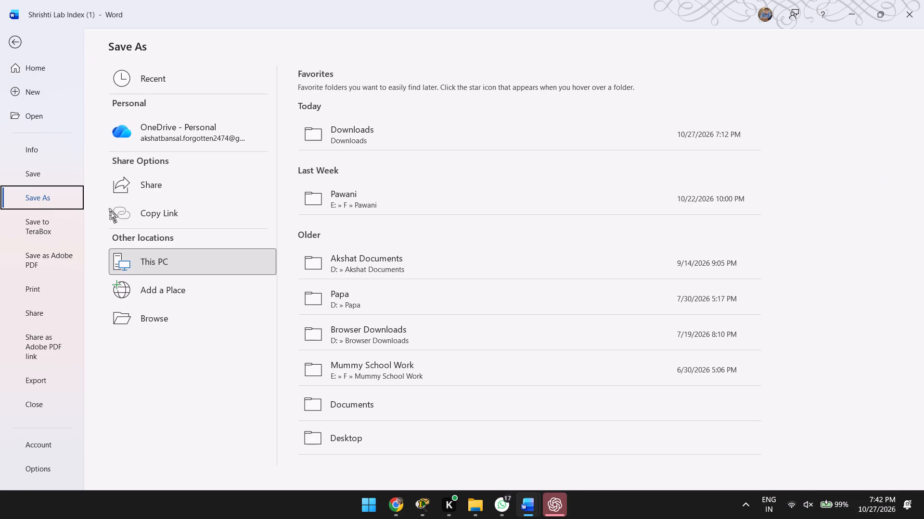
# Save the lab file as a PDF in the Downloads folder, keeping the existing file name.
pyautogui.click(148, 321)
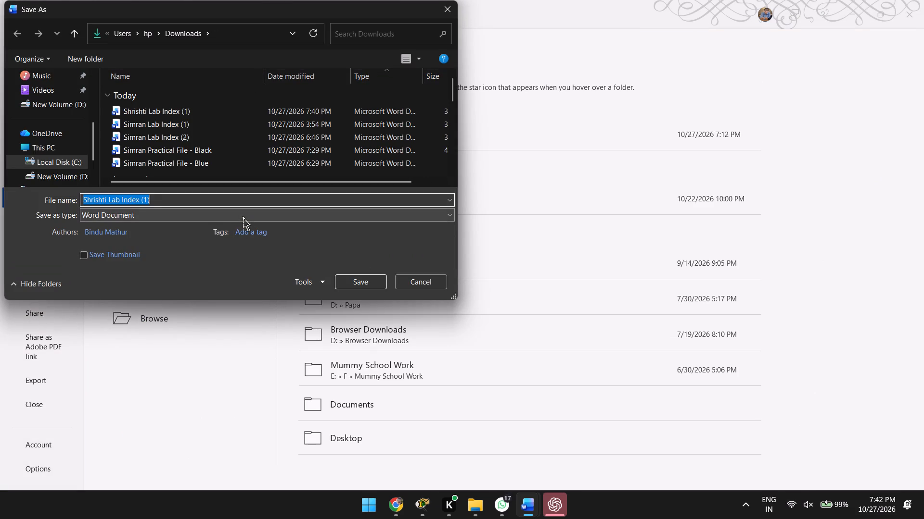
pyautogui.click(242, 216)
pyautogui.click(213, 281)
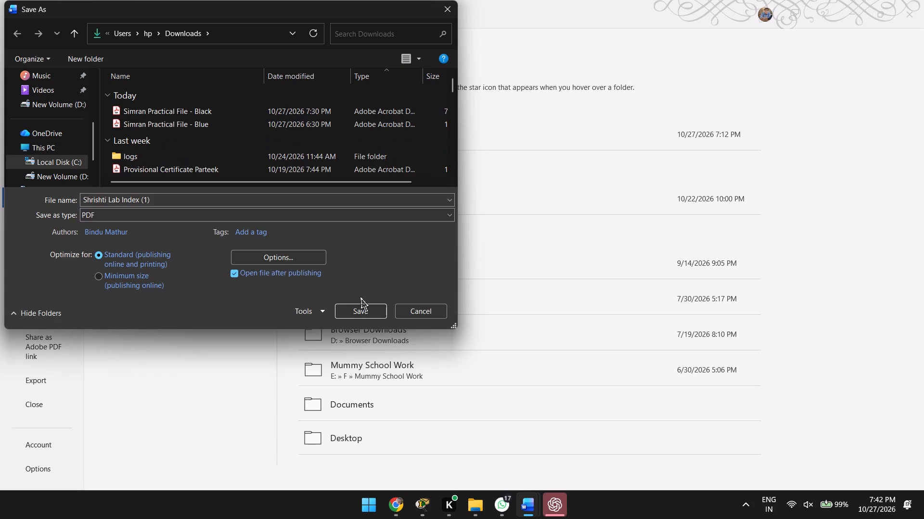
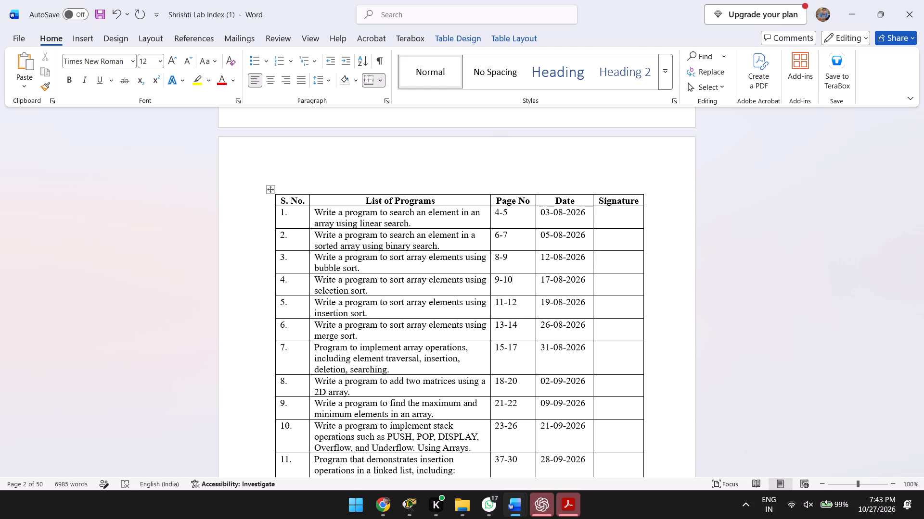
# Change the page number entry of program 4 (selection sort) in the index to 10-11.
pyautogui.press('BackSpace')
pyautogui.press('BackSpace')
pyautogui.press('BackSpace')
pyautogui.press('BackSpace')
pyautogui.write('10-11')
# Change the page number entry of program 5 (insertion sort) in the index to 12-13.
pyautogui.press('Down')
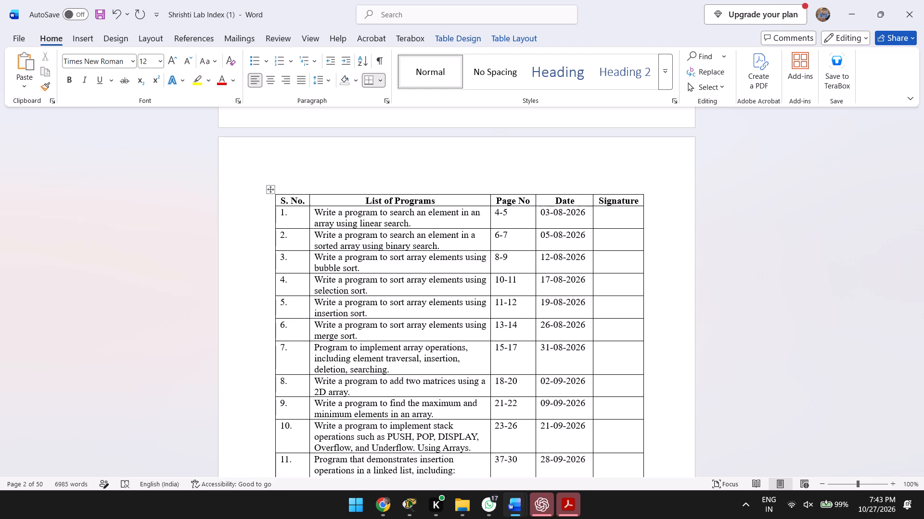
pyautogui.press('BackSpace')
pyautogui.press('BackSpace')
pyautogui.press('BackSpace')
pyautogui.press('BackSpace')
pyautogui.press('BackSpace')
pyautogui.write('12-13')
# Change the page number entry of program 6 (merge sort) in the index to 14-15.
pyautogui.press('Down')
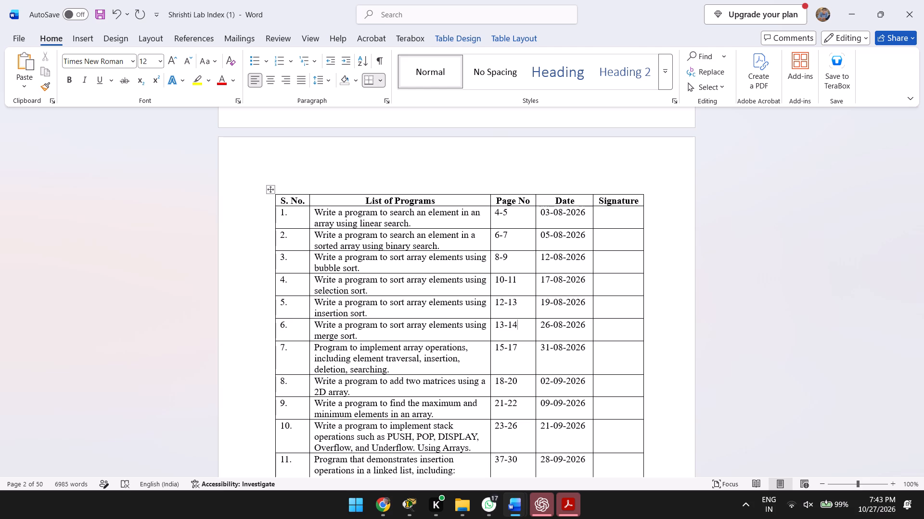
pyautogui.press('BackSpace')
pyautogui.press('BackSpace')
pyautogui.press('BackSpace')
pyautogui.press('BackSpace')
pyautogui.press('BackSpace')
pyautogui.write('14-15')
# Change the page number entry of program 7 (array operations) in the index to 16-18.
pyautogui.press('Down')
pyautogui.press('BackSpace')
pyautogui.press('BackSpace')
pyautogui.press('BackSpace')
pyautogui.press('BackSpace')
pyautogui.press('BackSpace')
pyautogui.write('16-18')
# Change the page number entry of program 8 (adding two matrices) in the index to 19-21.
pyautogui.press('Down')
pyautogui.press('BackSpace')
pyautogui.press('BackSpace')
pyautogui.press('BackSpace')
pyautogui.press('BackSpace')
pyautogui.press('BackSpace')
pyautogui.write('19-')
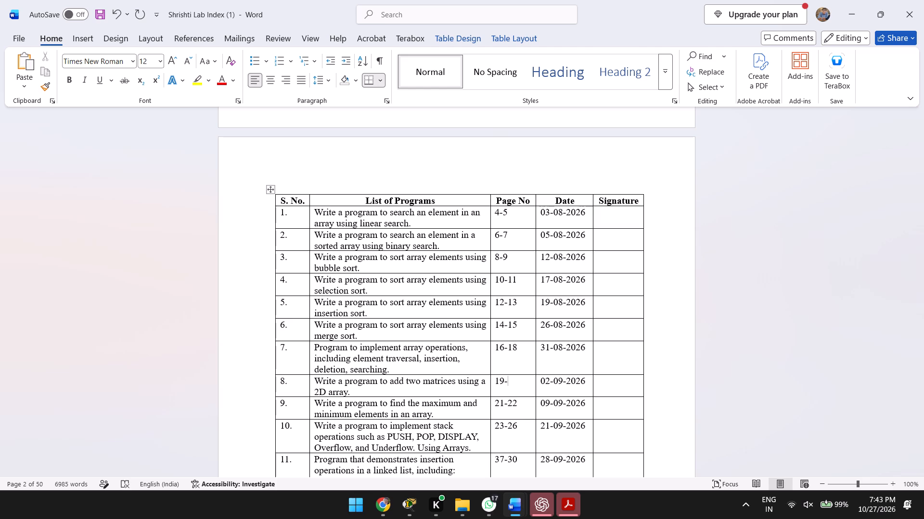
pyautogui.write('21')
# Change the page number entry of program 9 (maximum and minimum array elements) in the index to 22-23.
pyautogui.press('Down')
pyautogui.press('BackSpace')
pyautogui.press('BackSpace')
pyautogui.press('BackSpace')
pyautogui.press('BackSpace')
pyautogui.press('BackSpace')
pyautogui.write('11')
pyautogui.press('BackSpace')
pyautogui.press('BackSpace')
pyautogui.write('22-')
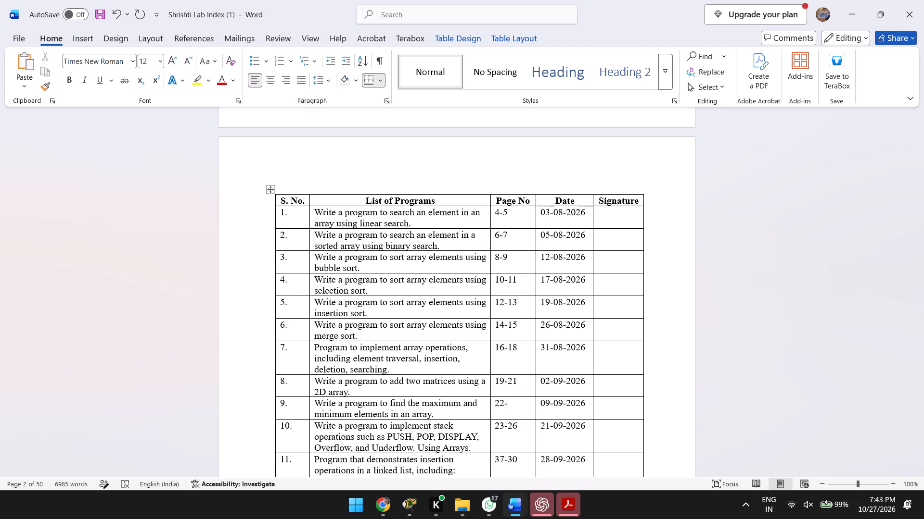
pyautogui.write('23')
# Change the page number entry of program 10 (stack operations using arrays) in the index to 24-27.
pyautogui.press('Down')
pyautogui.press('BackSpace')
pyautogui.press('BackSpace')
pyautogui.press('BackSpace')
pyautogui.press('BackSpace')
pyautogui.press('BackSpace')
pyautogui.write('24')
pyautogui.press('-')
pyautogui.write('27')
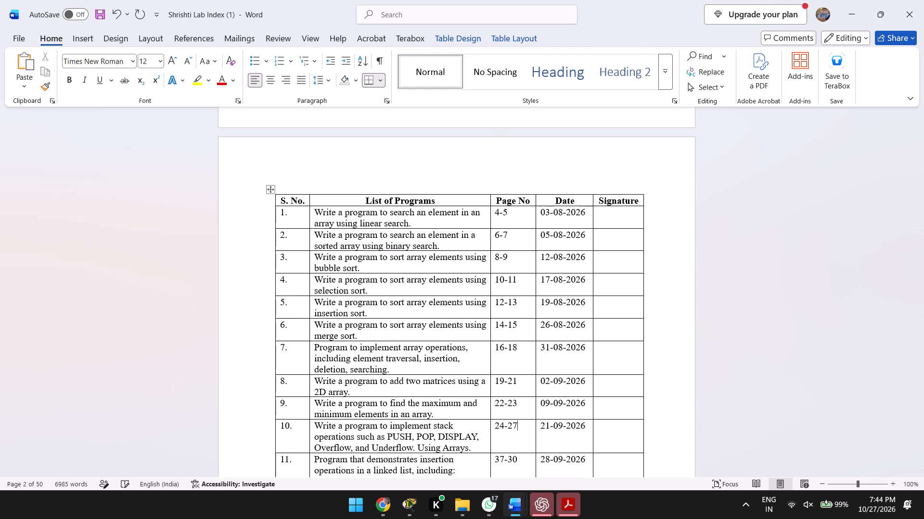
# Change the page number entry of program 11 (linked list insertion) in the index to 28-31.
pyautogui.press('Down')
pyautogui.press('BackSpace')
pyautogui.press('BackSpace')
pyautogui.press('BackSpace')
pyautogui.press('BackSpace')
pyautogui.press('BackSpace')
pyautogui.write('28')
pyautogui.press('-')
pyautogui.write('31')
# Change the page number entry of program 12 (linked list deletion) in the index to 32-36.
pyautogui.press('Down')
pyautogui.press('BackSpace')
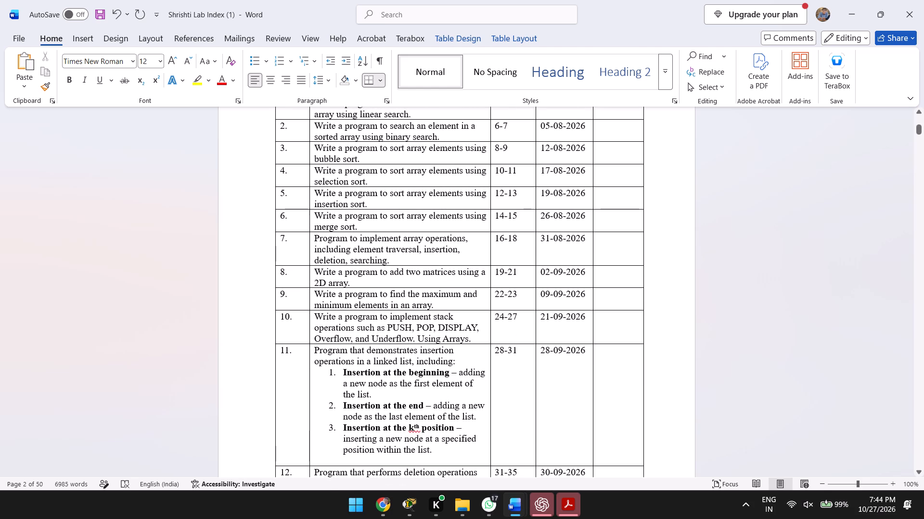
pyautogui.press('BackSpace')
pyautogui.press('BackSpace')
pyautogui.press('BackSpace')
pyautogui.press('BackSpace')
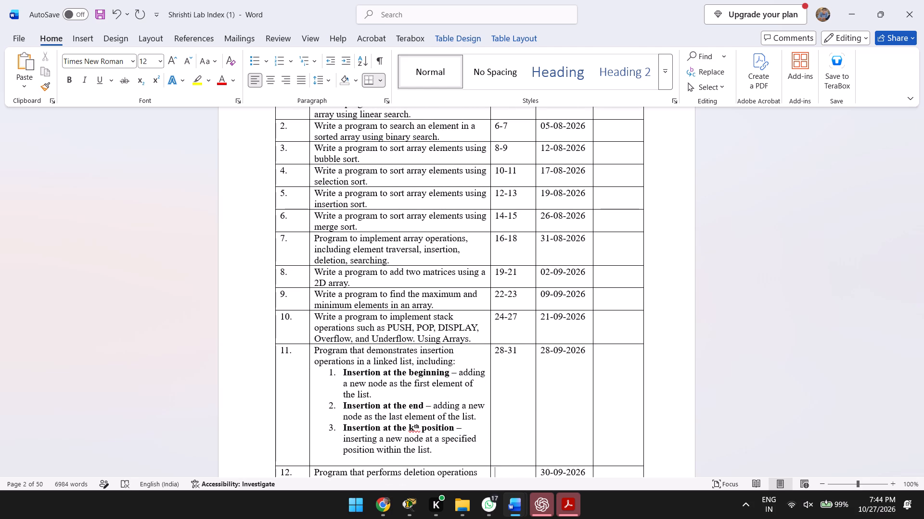
pyautogui.write('32-')
pyautogui.write('36')
# Change the page number entry of program 13 (stack operations using a linked list) in the index to 37-40.
pyautogui.press('Down')
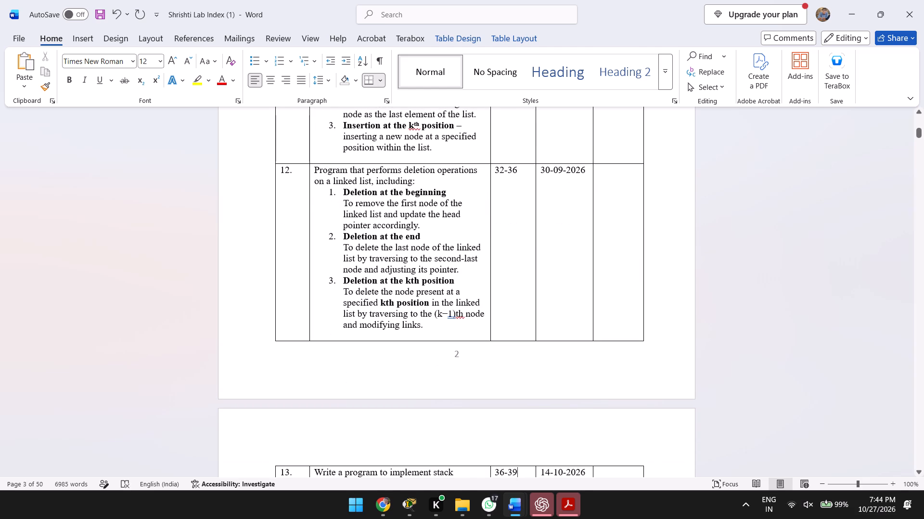
pyautogui.scroll(-1, 466, 190)
pyautogui.press('BackSpace')
pyautogui.press('BackSpace')
pyautogui.press('BackSpace')
pyautogui.press('BackSpace')
pyautogui.press('BackSpace')
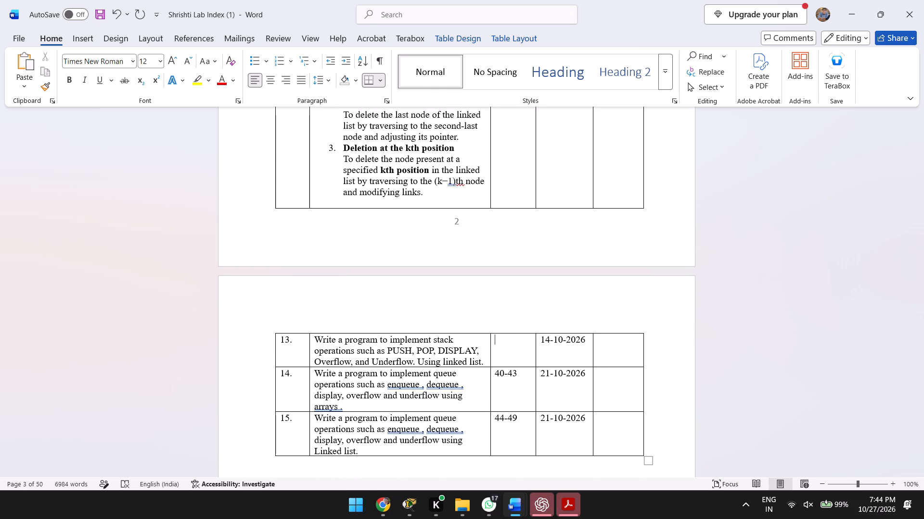
pyautogui.write('37-')
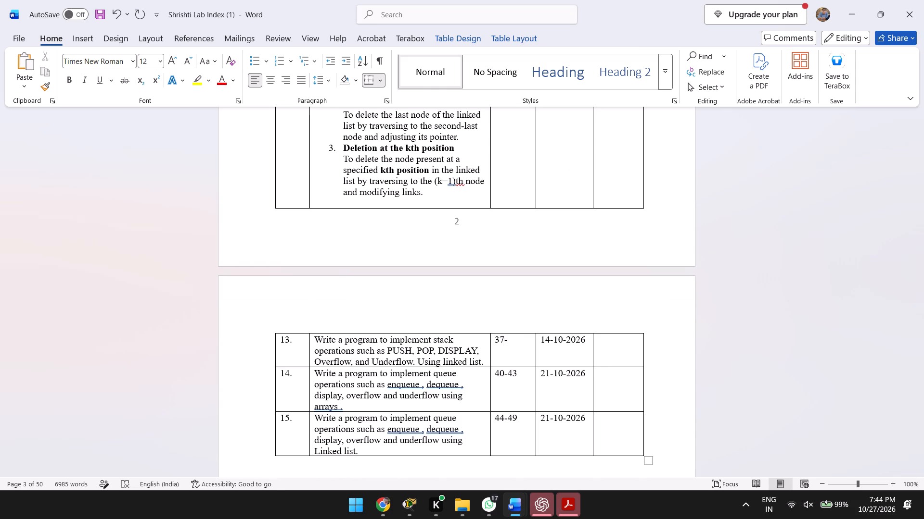
pyautogui.write('40')
# Change the page number entry of program 14 (queue operations using arrays) in the index to 41-44.
pyautogui.press('Down')
pyautogui.press('BackSpace')
pyautogui.press('BackSpace')
pyautogui.press('BackSpace')
pyautogui.press('BackSpace')
pyautogui.press('BackSpace')
pyautogui.write('41')
pyautogui.press('-')
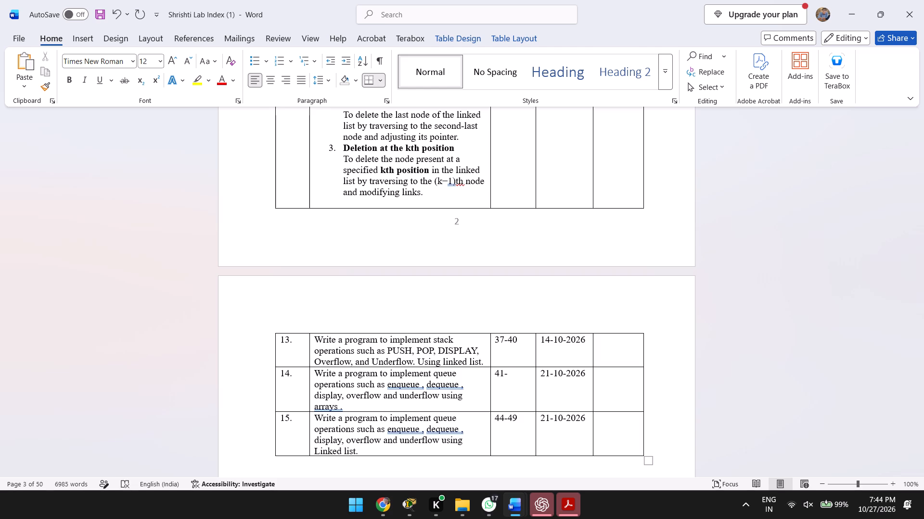
pyautogui.write('44')
# Change the page number entry of program 15 (queue operations using a linked list) in the index to 45-50.
pyautogui.press('Down')
pyautogui.press('BackSpace')
pyautogui.press('BackSpace')
pyautogui.press('BackSpace')
pyautogui.press('BackSpace')
pyautogui.press('BackSpace')
pyautogui.write('45-')
pyautogui.write('52')
pyautogui.press('BackSpace')
pyautogui.press('0')
# Make the "Theory –" label of Program 1 (linear search) bold.
pyautogui.scroll(1, 515, 219)
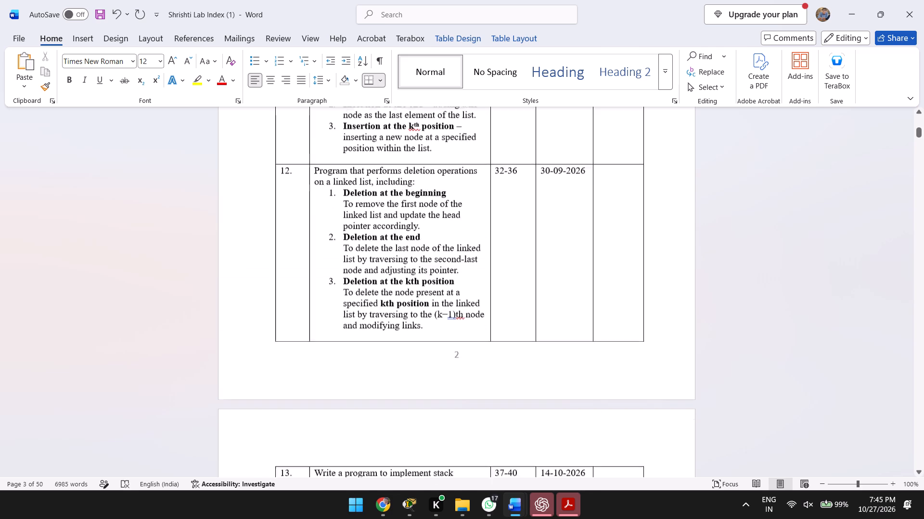
pyautogui.scroll(1, 515, 219)
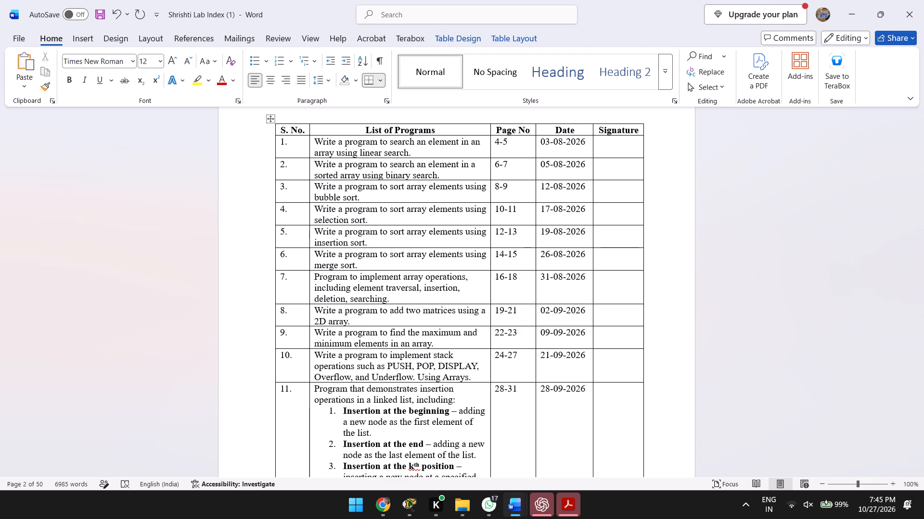
pyautogui.scroll(-1, 515, 219)
pyautogui.scroll(-2, 599, 284)
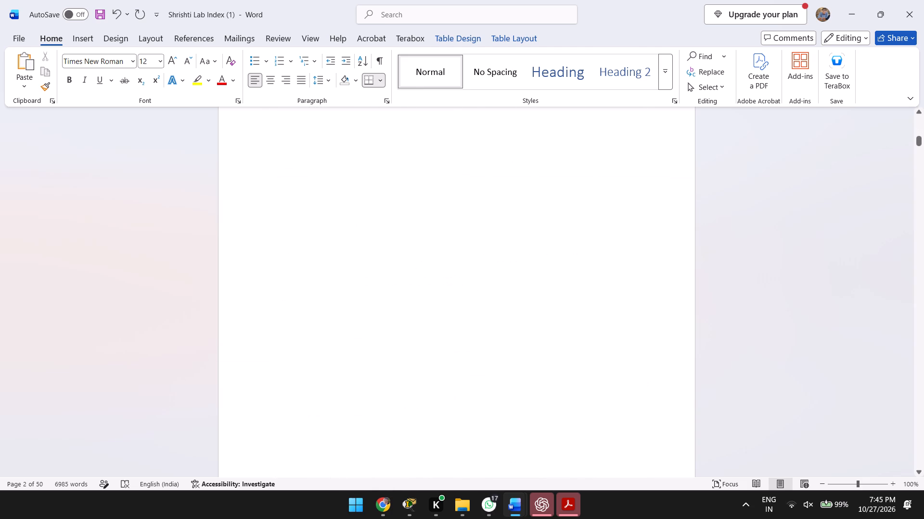
pyautogui.scroll(-2, 594, 320)
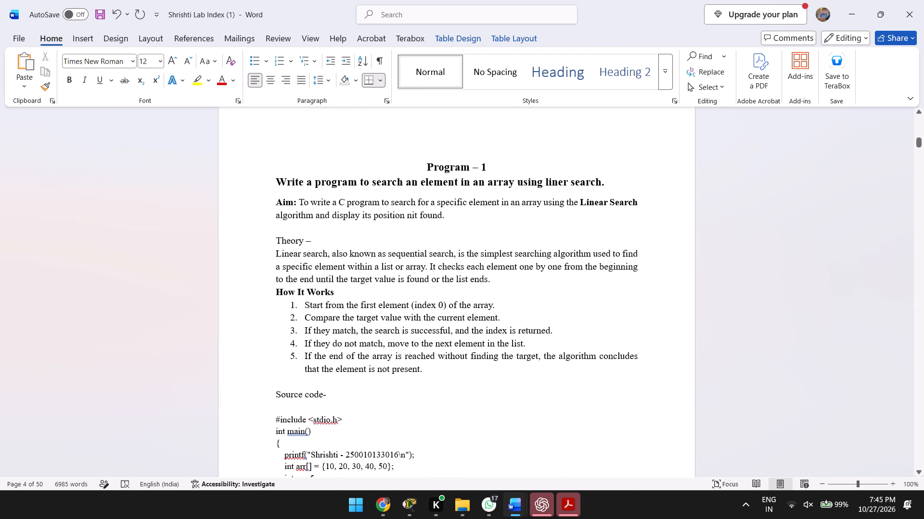
pyautogui.click(302, 238)
pyautogui.press('Right')
pyautogui.press('Right')
pyautogui.hotkey('ctrl', 'shift', 'Left')
pyautogui.hotkey('ctrl', 'shift', 'Left')
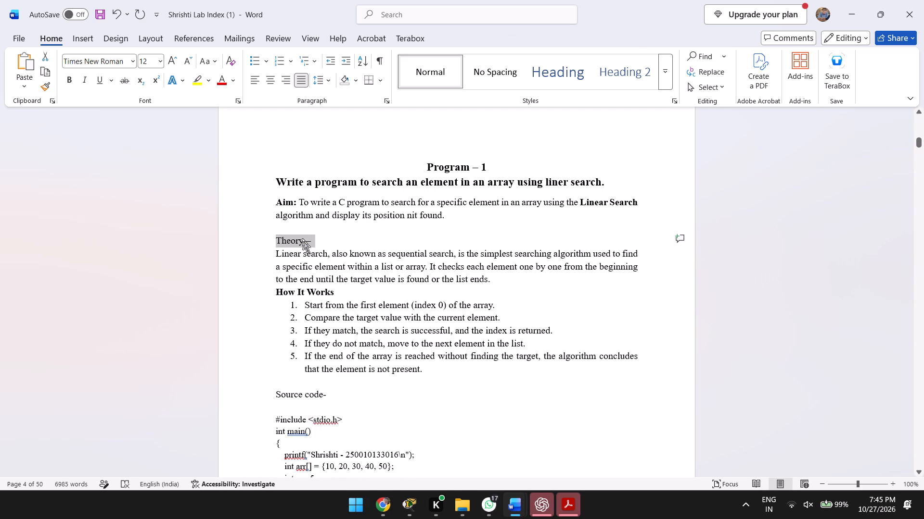
pyautogui.hotkey('ctrl', 'b')
# Make the "Theory –" label of Program 2 (binary search) bold.
pyautogui.scroll(-2, 335, 295)
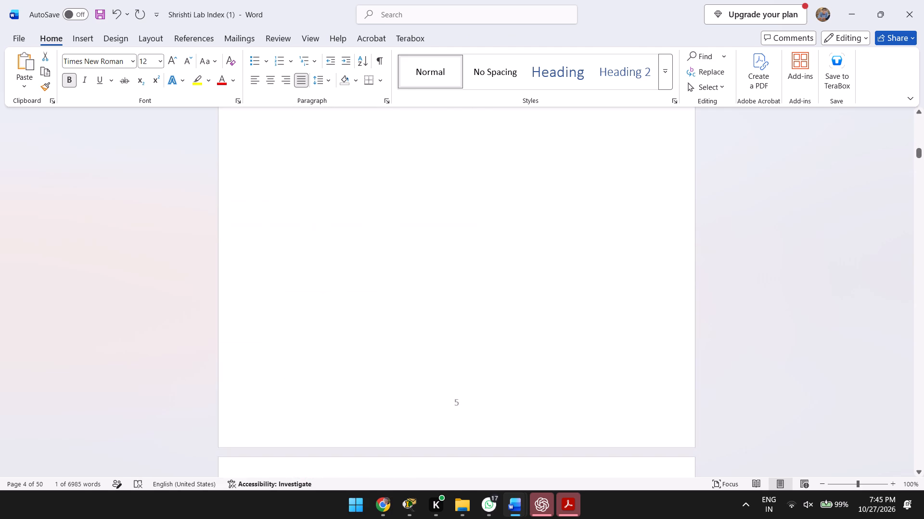
pyautogui.scroll(-2, 335, 295)
pyautogui.click(313, 378)
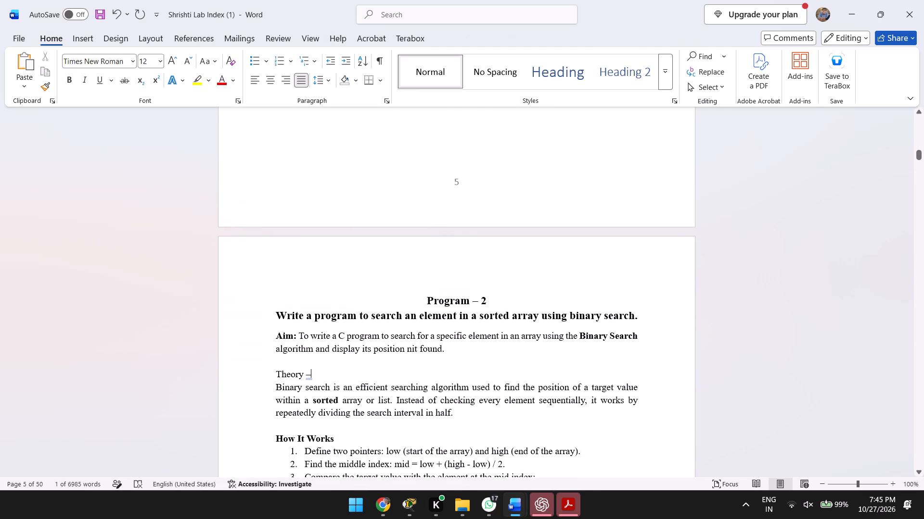
pyautogui.hotkey('ctrl', 'shift', 'Left')
pyautogui.hotkey('ctrl', 'shift', 'Left')
pyautogui.hotkey('ctrl', 'b')
# Make the "Theory –" label of Program 3 (Bubble Sort) bold.
pyautogui.scroll(-1, 313, 378)
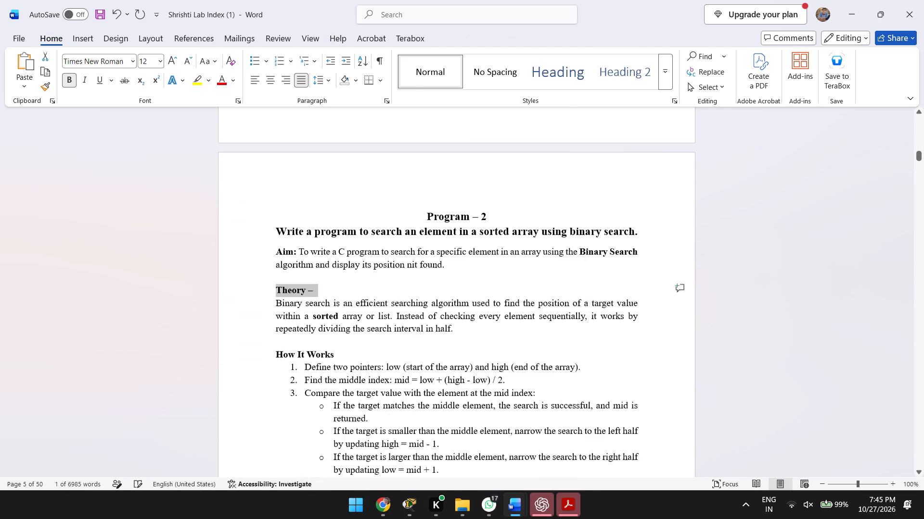
pyautogui.scroll(-3, 313, 378)
pyautogui.click(308, 376)
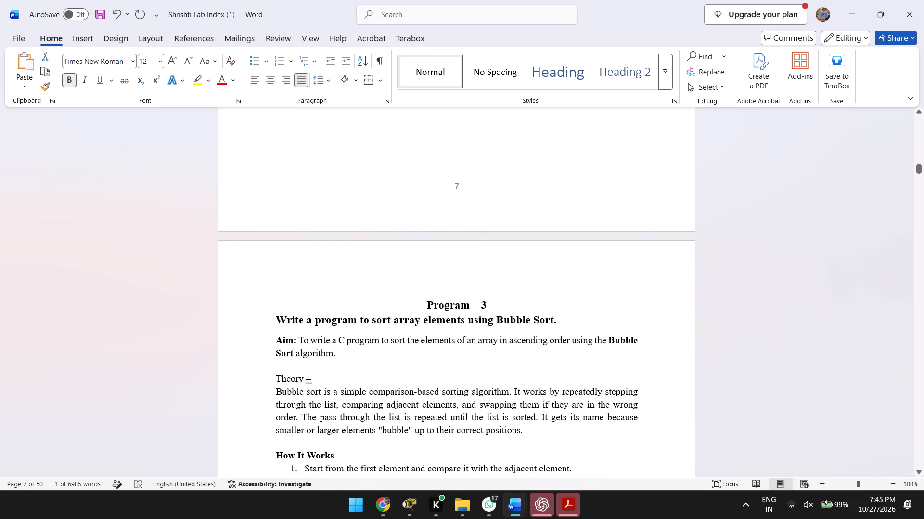
pyautogui.press('Right')
pyautogui.press('Left')
pyautogui.hotkey('ctrl', 'shift', 'Left')
pyautogui.hotkey('ctrl', 'shift', 'Left')
pyautogui.hotkey('ctrl', 'b')
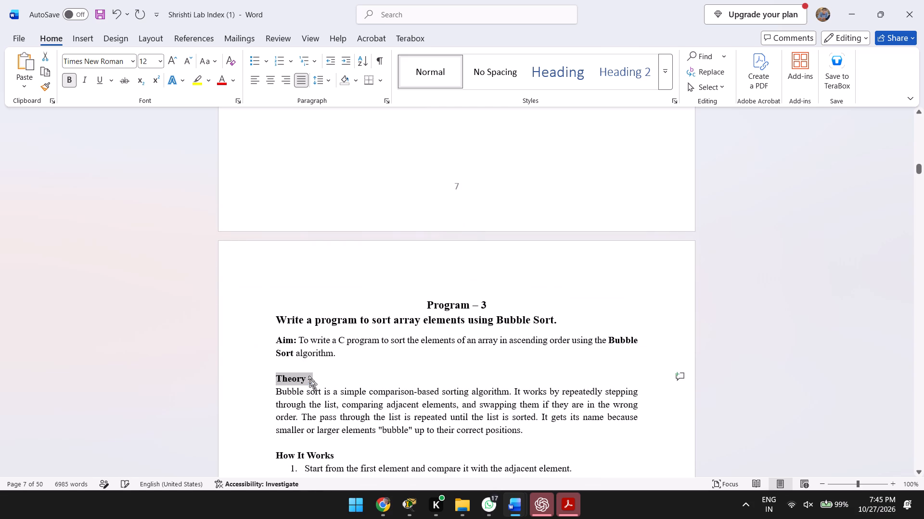
# Make the "Theory –" label of Program 4 (Selection Sort) bold.
pyautogui.scroll(-7, 342, 396)
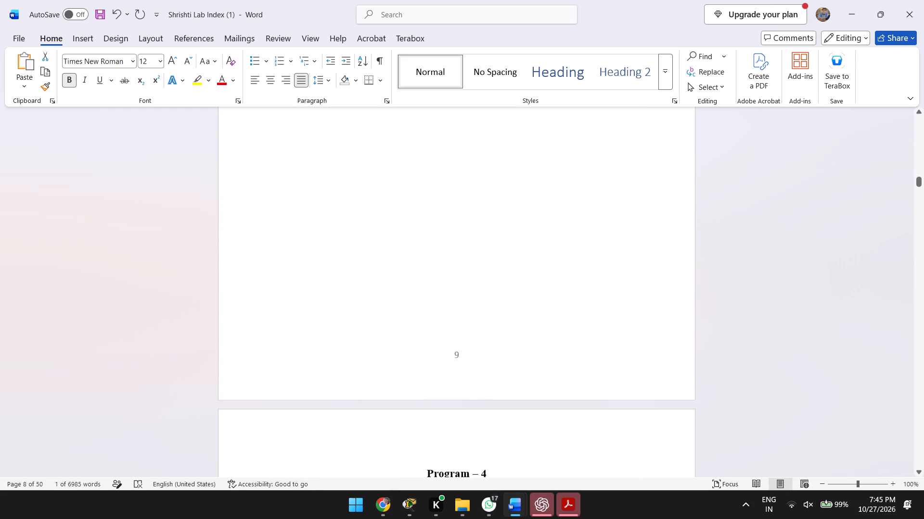
pyautogui.scroll(-2, 342, 396)
pyautogui.click(314, 291)
pyautogui.hotkey('ctrl', 'shift', 'Left')
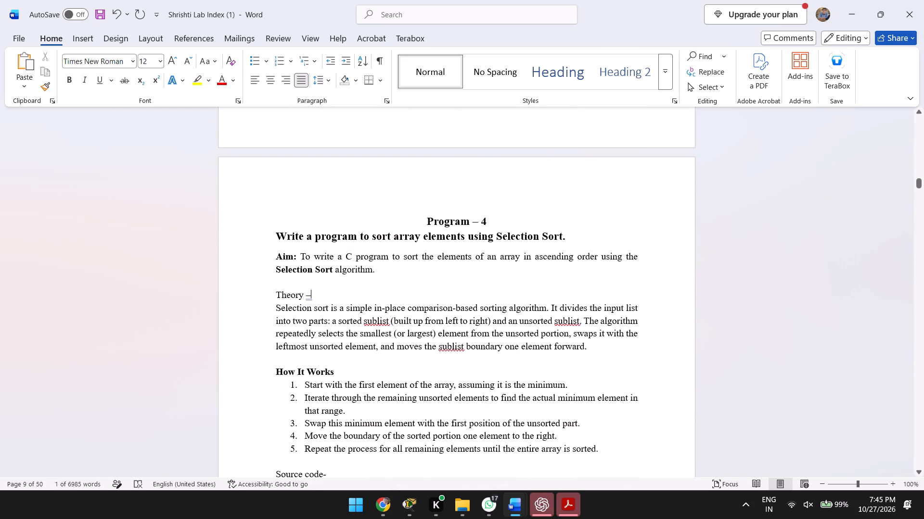
pyautogui.hotkey('ctrl', 'shift', 'Left')
pyautogui.hotkey('ctrl', 'b')
# Make the "Theory –" label of Program 5 (Insertion Sort) bold.
pyautogui.scroll(-2, 321, 330)
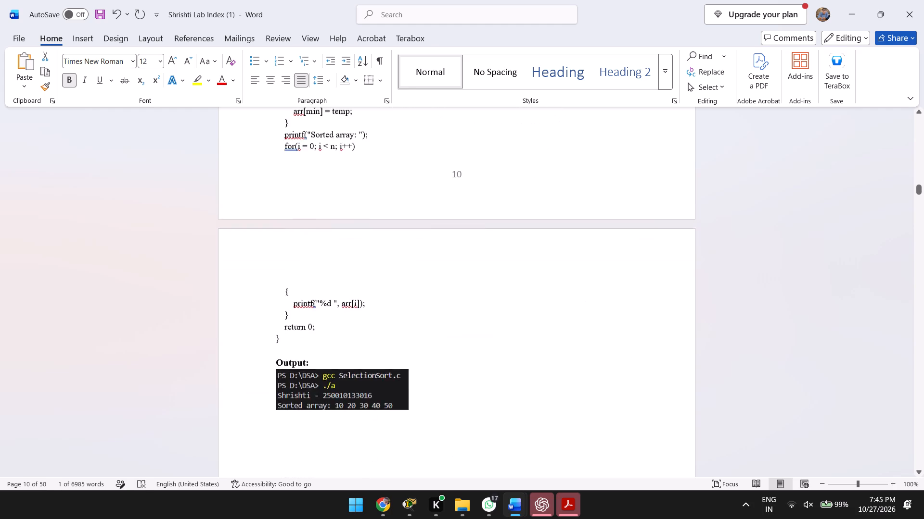
pyautogui.scroll(-4, 321, 330)
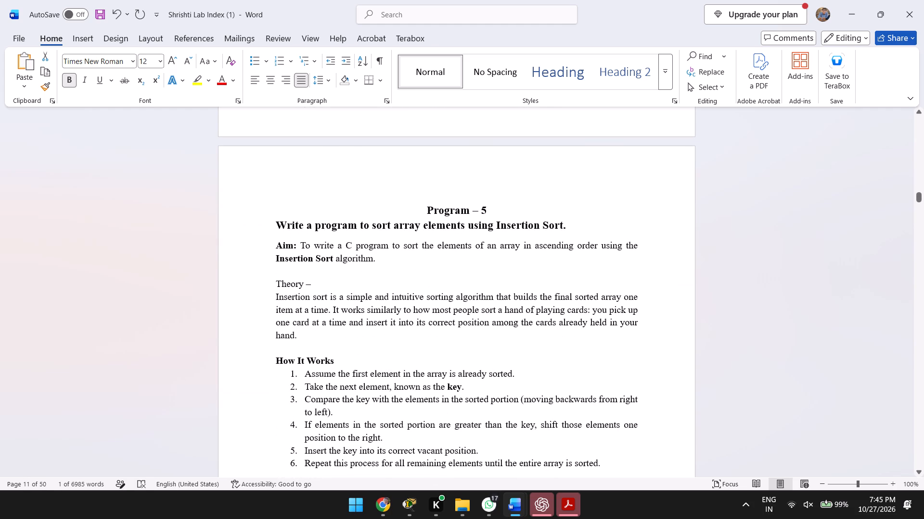
pyautogui.click(313, 285)
pyautogui.hotkey('ctrl', 'shift', 'Left')
pyautogui.hotkey('ctrl', 'shift', 'Left')
pyautogui.hotkey('ctrl', 'b')
# Make the "Theory –" label of Program 6 (Merge Sort) bold.
pyautogui.scroll(-9, 332, 344)
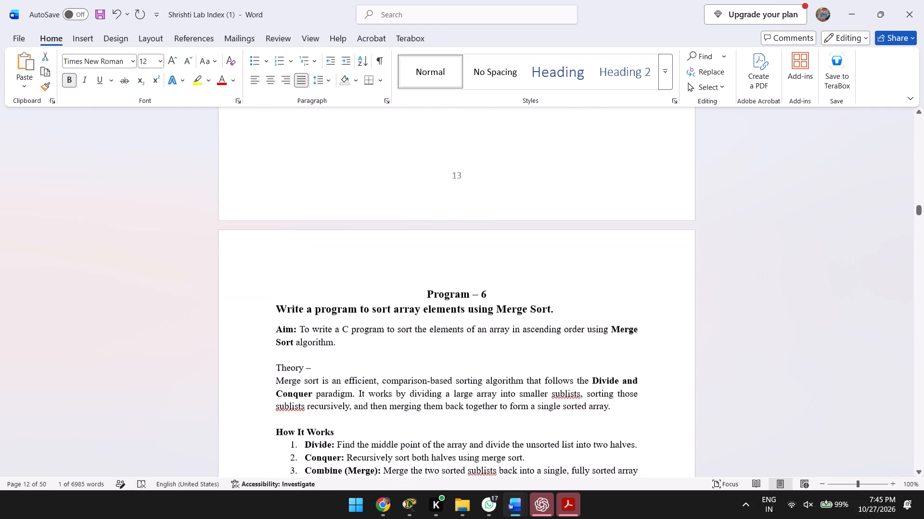
pyautogui.click(312, 361)
pyautogui.hotkey('ctrl', 'shift', 'Left')
pyautogui.hotkey('ctrl', 'shift', 'Left')
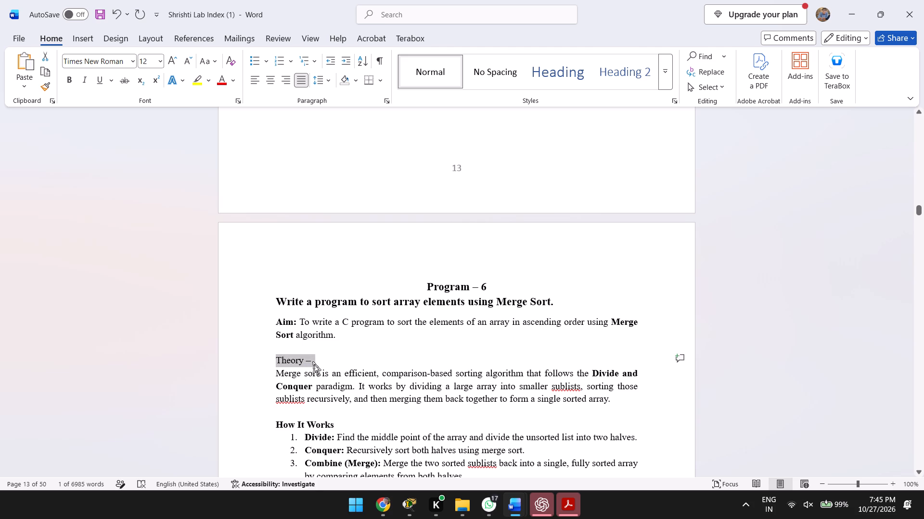
pyautogui.hotkey('ctrl', 'b')
# Make the "Theory –" label of Program 8 (matrix addition using a 2D array) bold.
pyautogui.scroll(-4, 337, 400)
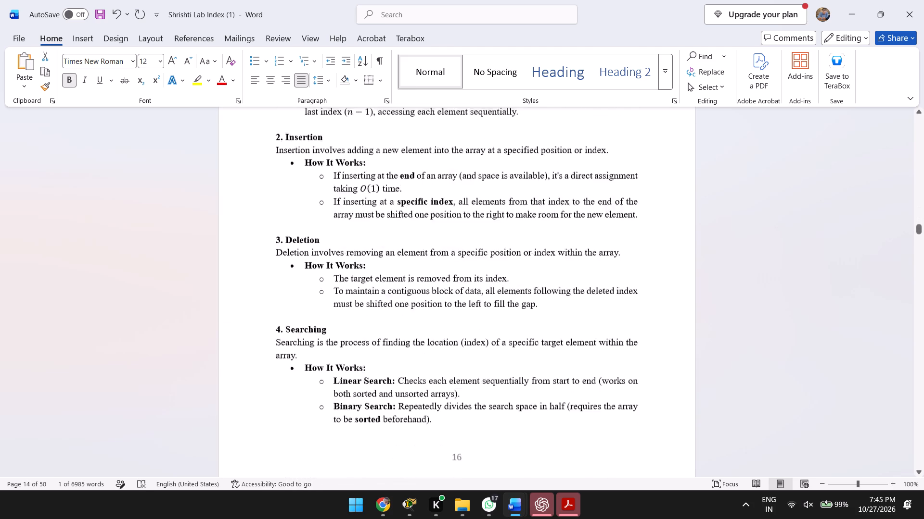
pyautogui.scroll(1, 337, 400)
pyautogui.hscroll(1, 337, 400)
pyautogui.scroll(-2, 317, 444)
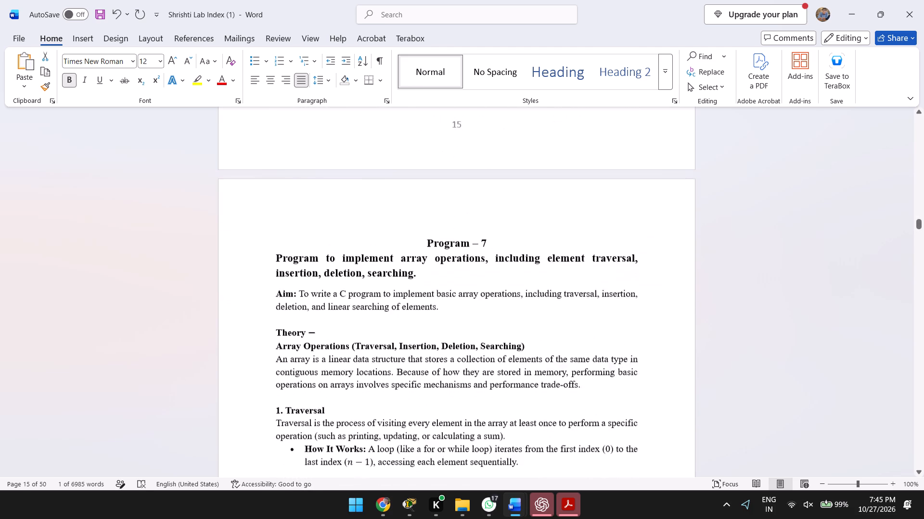
pyautogui.scroll(-5, 317, 444)
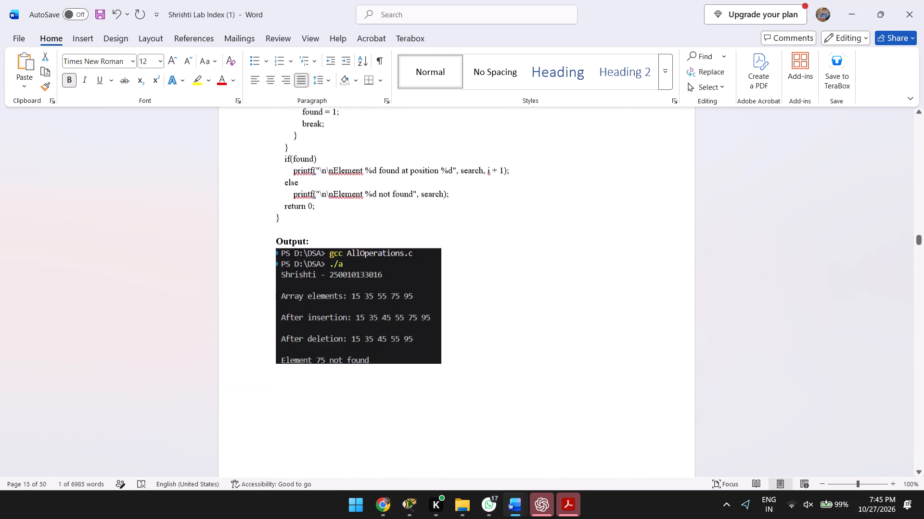
pyautogui.scroll(-4, 317, 444)
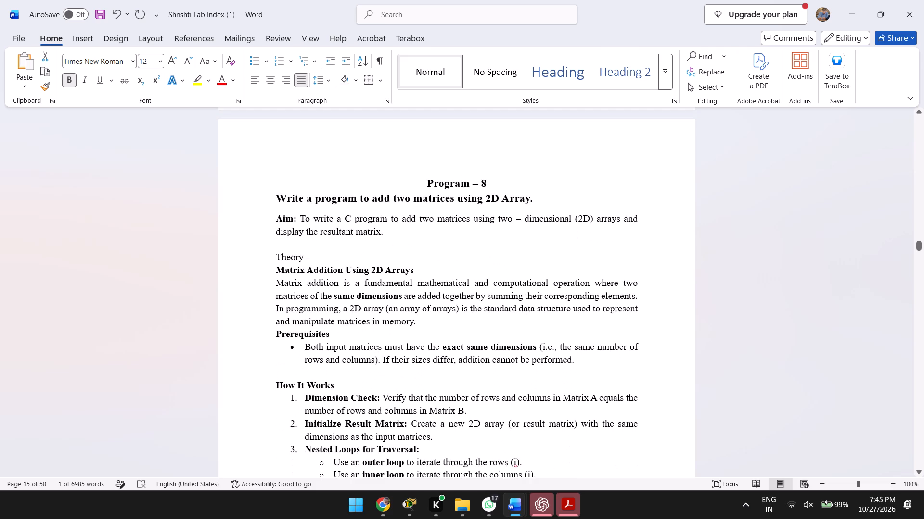
pyautogui.click(311, 254)
pyautogui.hotkey('ctrl', 'shift', 'Left')
pyautogui.hotkey('ctrl', 'shift', 'Left')
pyautogui.hotkey('ctrl', 'b')
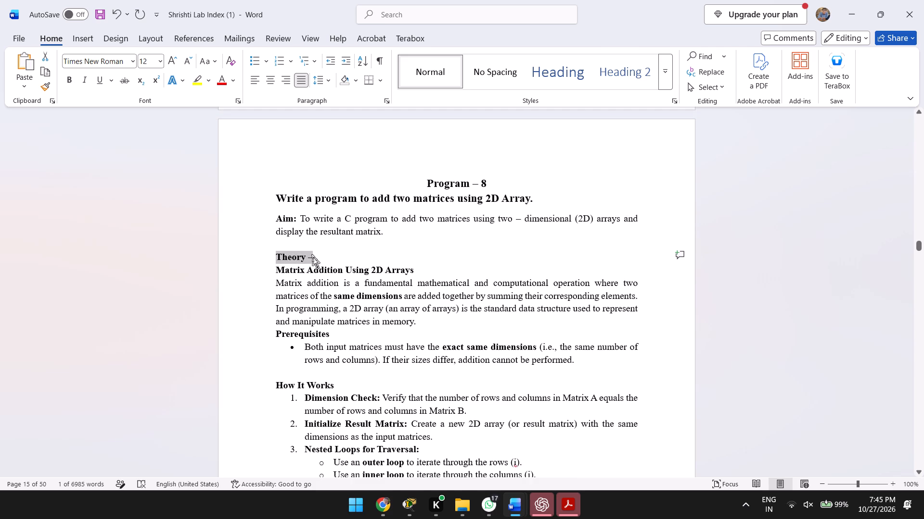
# Make the "Theory –" label of Program 9 (maximum and minimum elements in an array) bold.
pyautogui.scroll(-4, 332, 293)
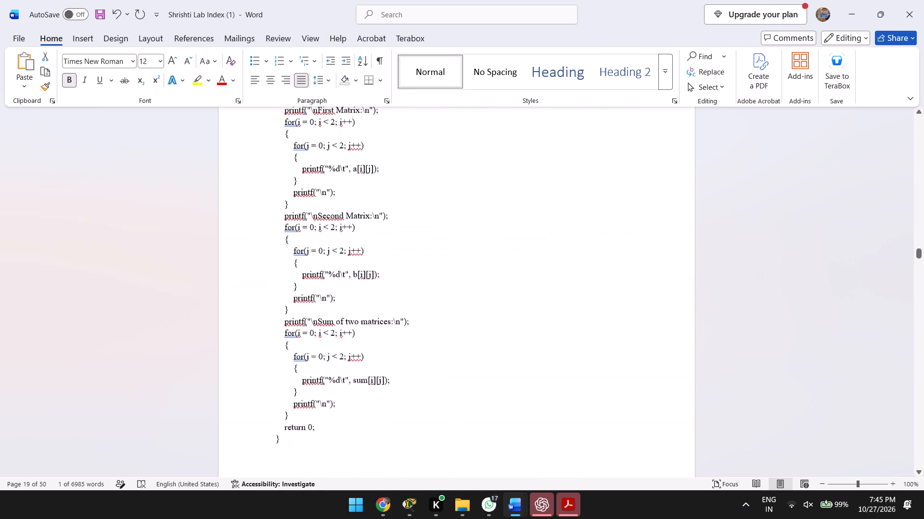
pyautogui.scroll(-4, 332, 293)
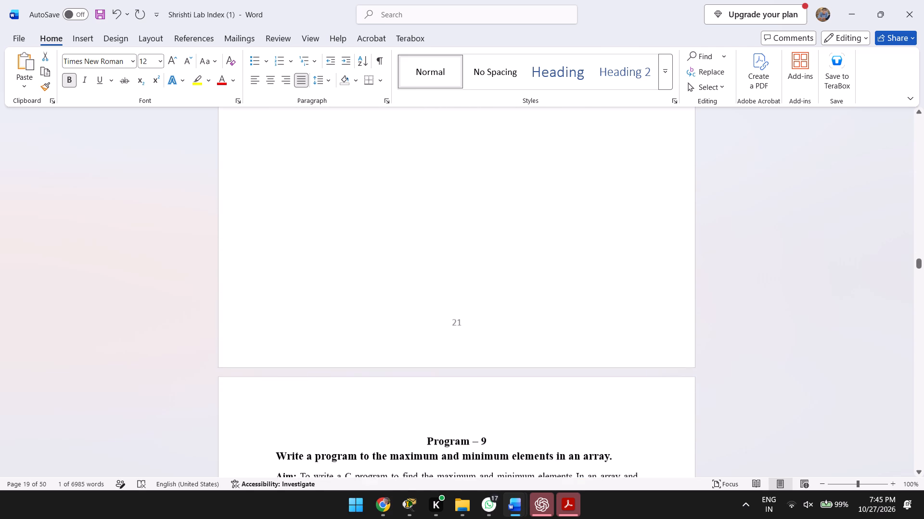
pyautogui.scroll(-2, 332, 293)
pyautogui.click(313, 291)
pyautogui.hotkey('ctrl', 'shift', 'Left')
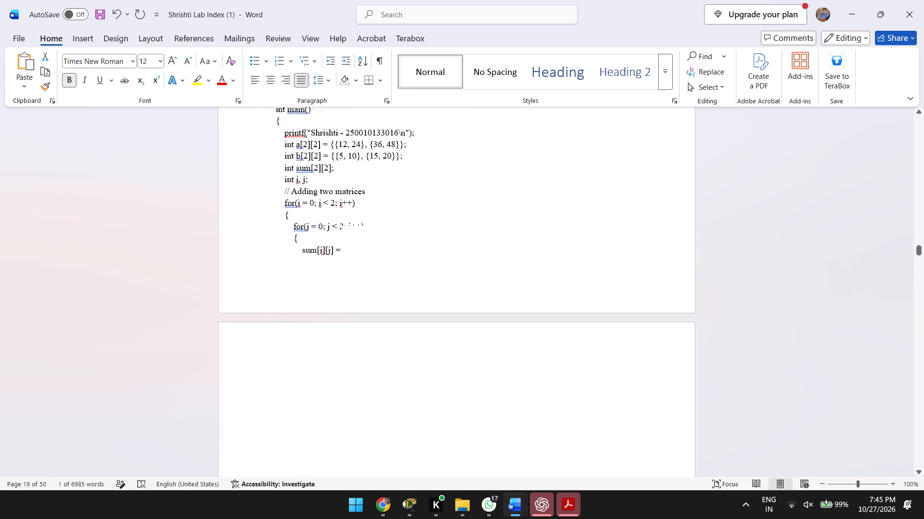
pyautogui.hotkey('ctrl', 'shift', 'Left')
pyautogui.scroll(-1, 313, 291)
pyautogui.scroll(-3, 353, 336)
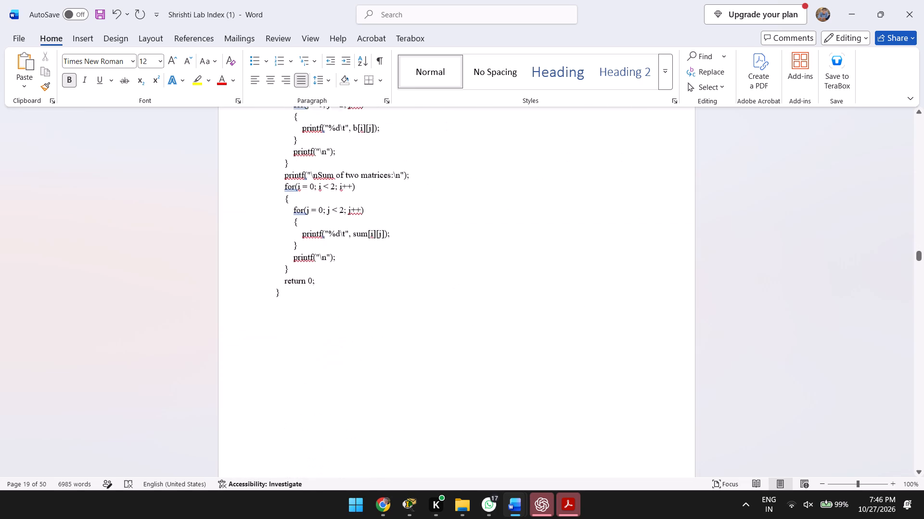
pyautogui.scroll(-6, 353, 336)
pyautogui.scroll(1, 353, 336)
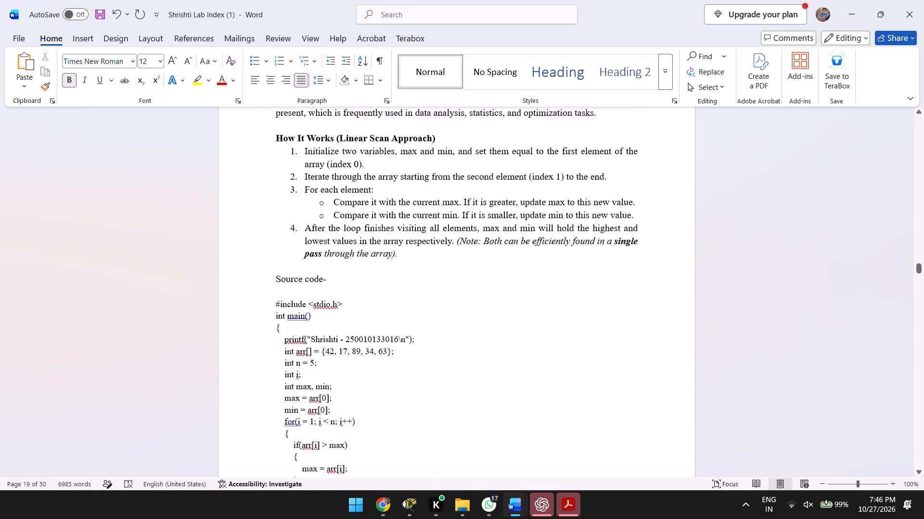
pyautogui.scroll(1, 353, 336)
pyautogui.click(312, 238)
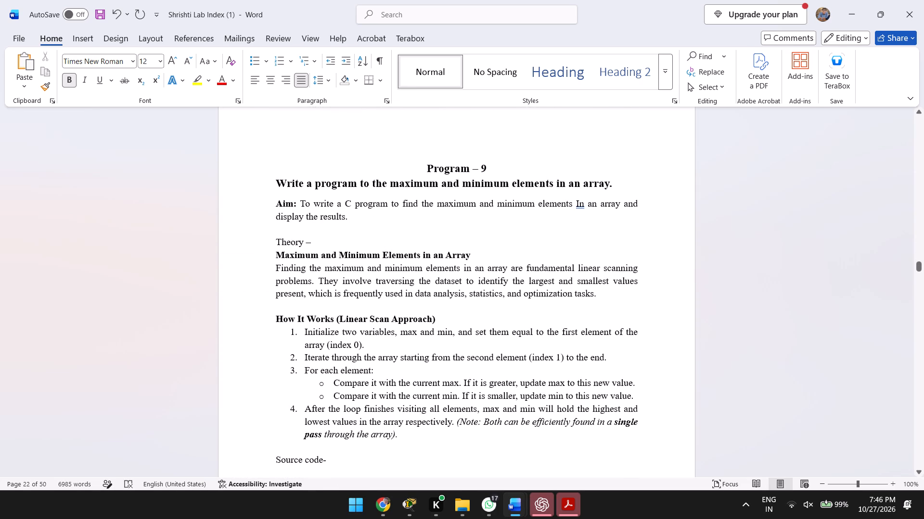
pyautogui.hotkey('ctrl', 'shift', 'Left')
pyautogui.hotkey('ctrl', 'shift', 'Left')
pyautogui.hotkey('ctrl', 'b')
# Make the "Theory –" label of Program 10 (stack operations using an array) bold.
pyautogui.scroll(-5, 345, 309)
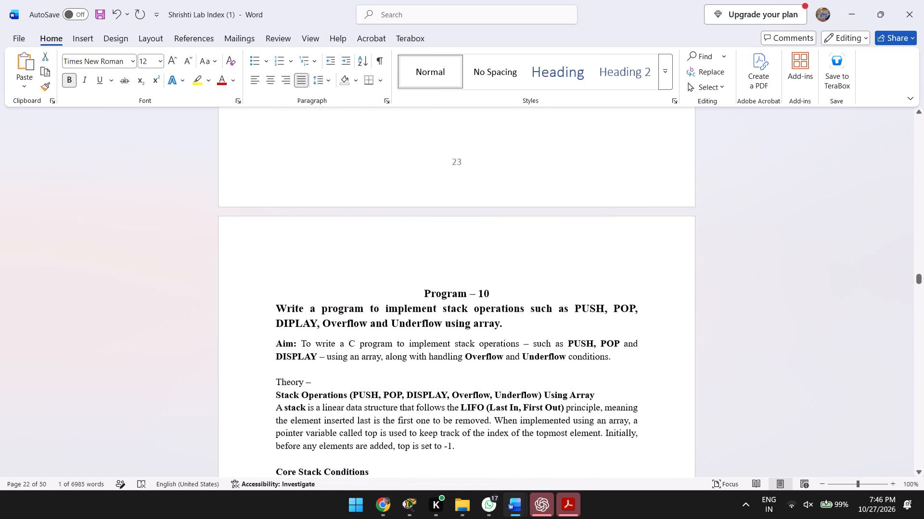
pyautogui.click(311, 383)
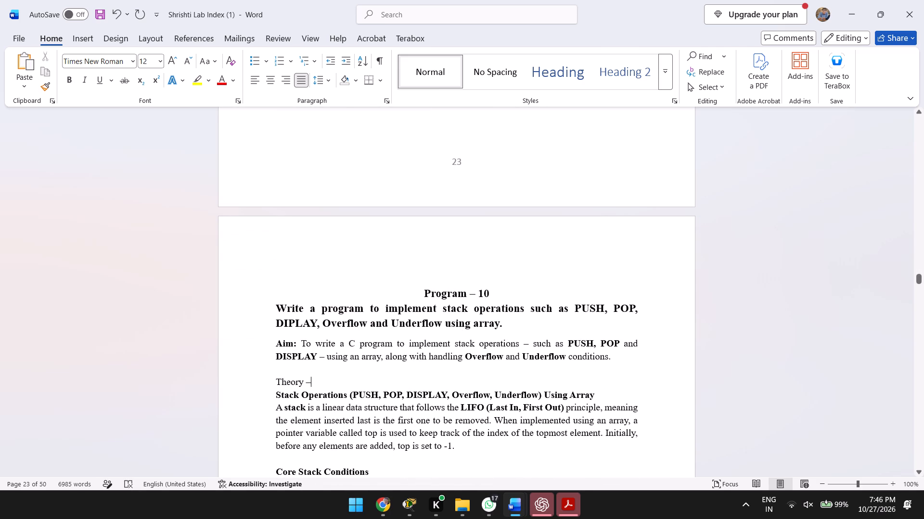
pyautogui.hotkey('ctrl', 'shift', 'Left')
pyautogui.hotkey('ctrl', 'shift', 'Left')
pyautogui.hotkey('ctrl', 'b')
# Make the "Theory –" label of Program 11 (linked list insertion operations) bold.
pyautogui.scroll(-1, 339, 428)
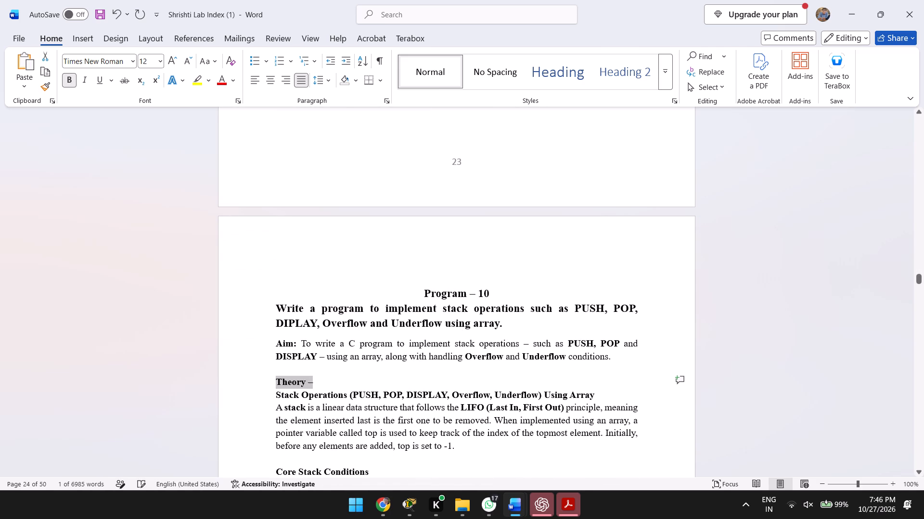
pyautogui.scroll(-1, 339, 428)
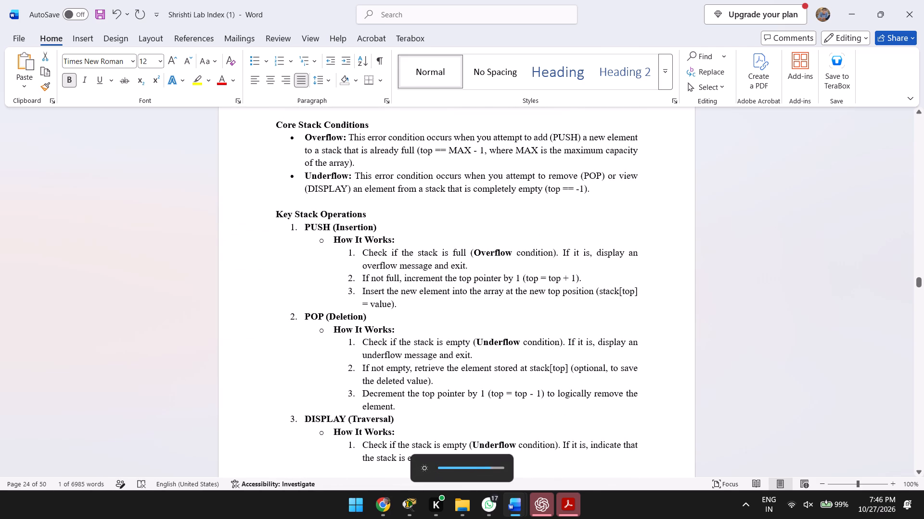
pyautogui.scroll(1, 339, 428)
pyautogui.scroll(-2, 339, 428)
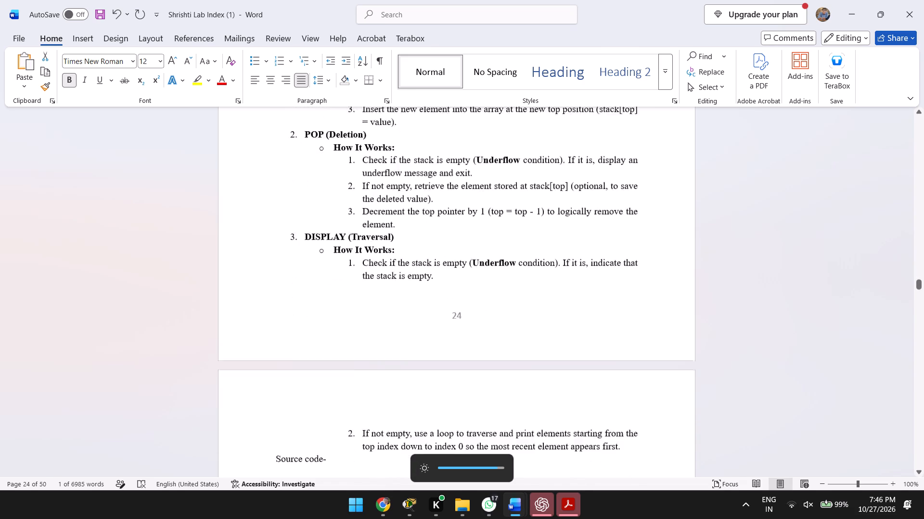
pyautogui.scroll(-5, 339, 428)
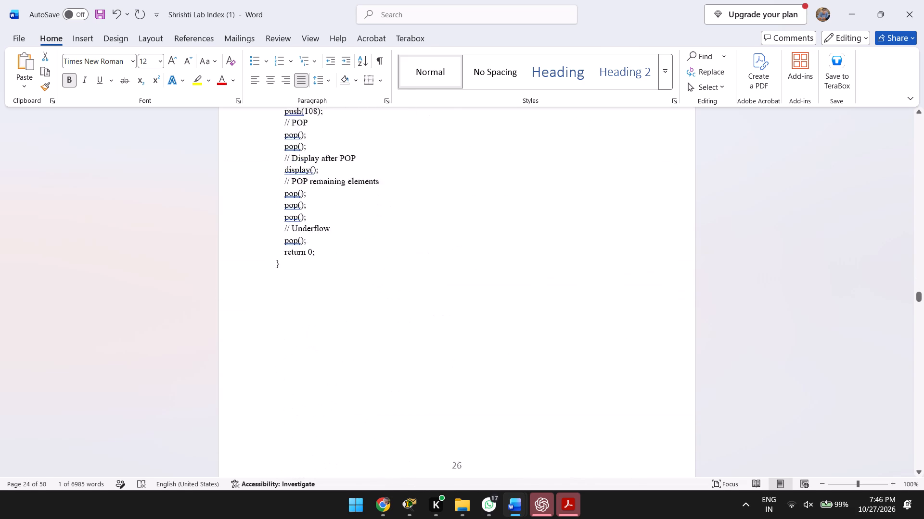
pyautogui.scroll(-2, 339, 428)
pyautogui.scroll(-3, 339, 371)
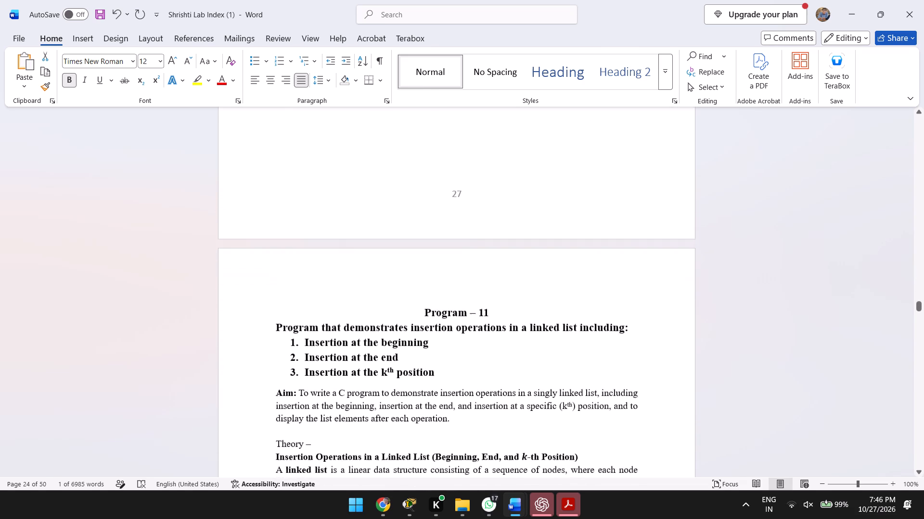
pyautogui.scroll(-1, 318, 358)
pyautogui.click(310, 344)
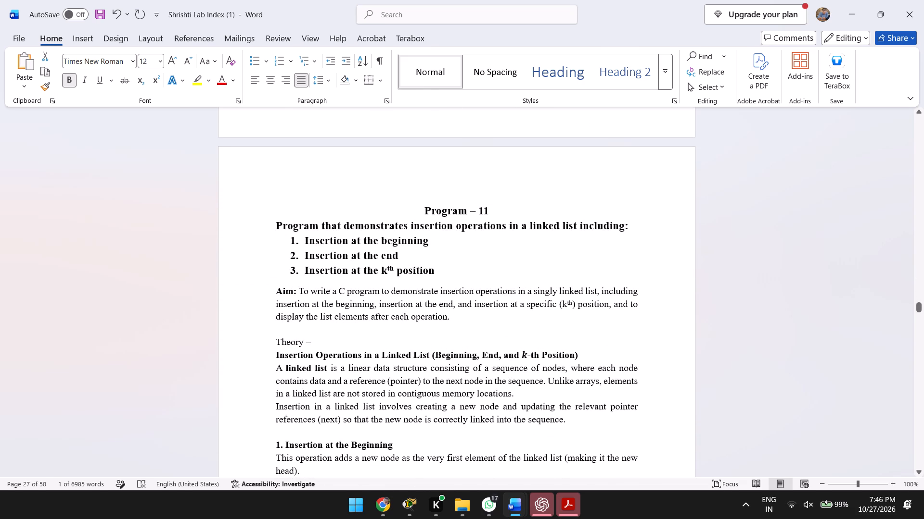
pyautogui.hotkey('ctrl', 'shift', 'Left')
pyautogui.hotkey('ctrl', 'shift', 'Left')
pyautogui.hotkey('ctrl', 'b')
# Make the "Theory –" label of Program 12 (linked list deletion operations) bold.
pyautogui.scroll(-1, 327, 367)
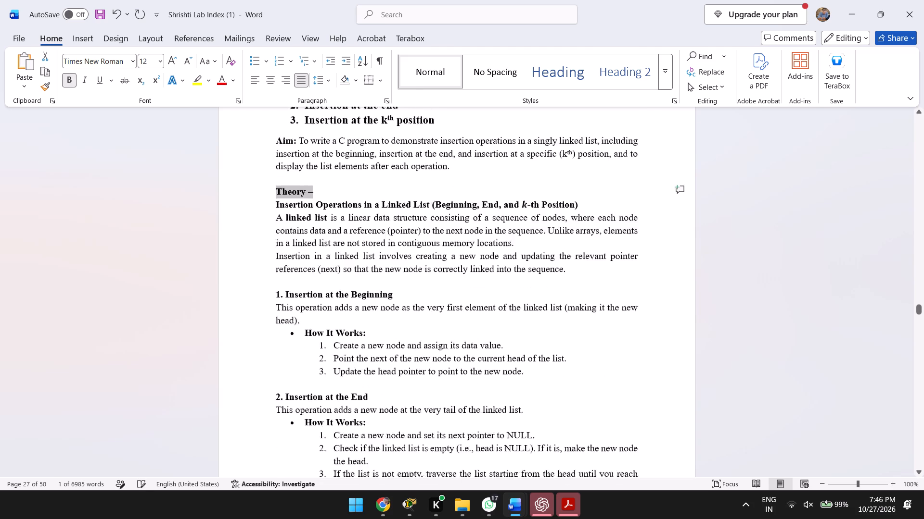
pyautogui.scroll(-5, 327, 367)
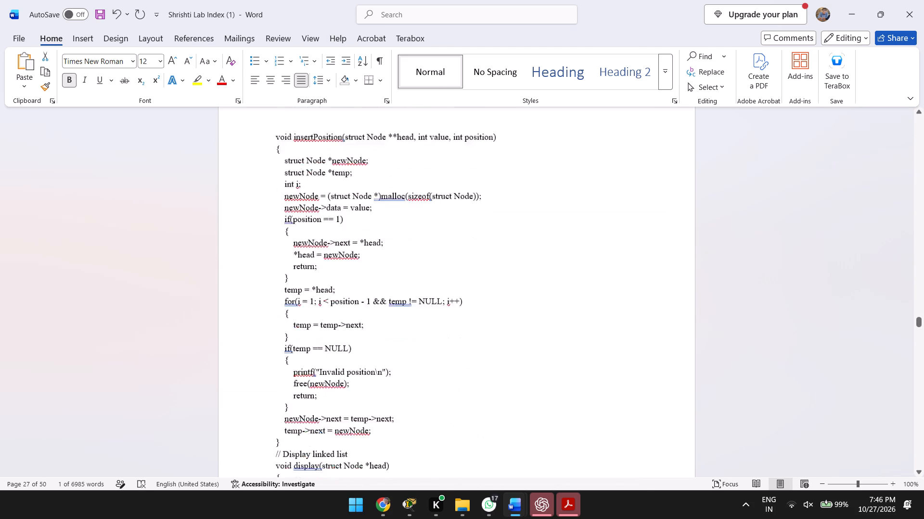
pyautogui.scroll(-5, 327, 367)
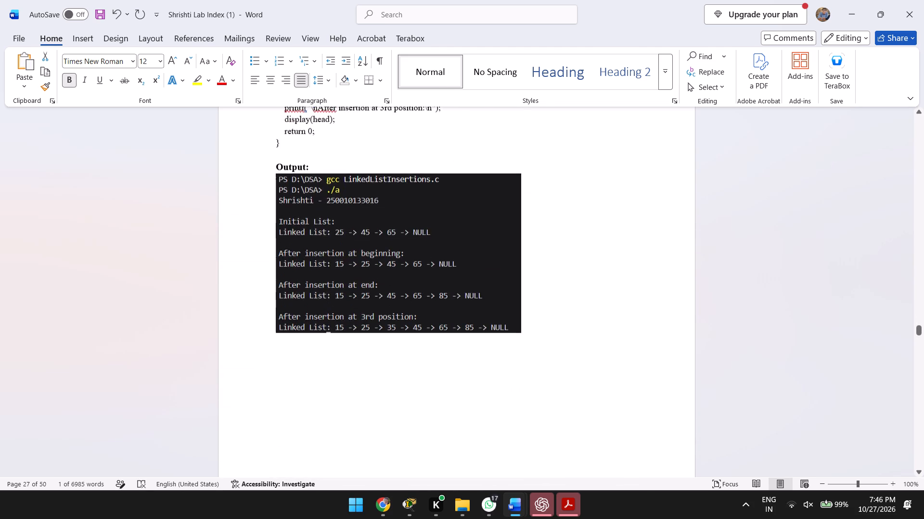
pyautogui.scroll(-2, 327, 367)
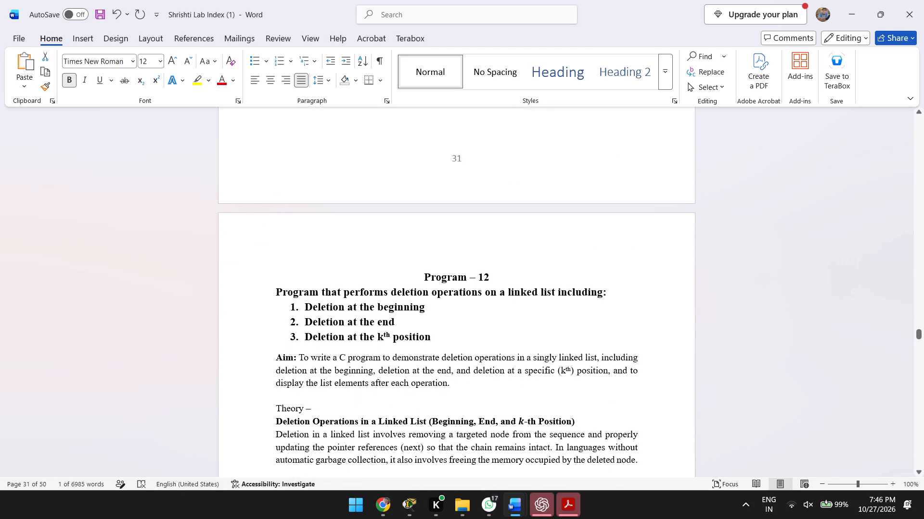
pyautogui.click(312, 407)
pyautogui.hotkey('ctrl', 'shift', 'Left')
pyautogui.hotkey('ctrl', 'shift', 'Left')
pyautogui.hotkey('ctrl', 'b')
# Make the "Theory –" label of Program 13 (stack operations using a linked list) bold.
pyautogui.scroll(-1, 312, 407)
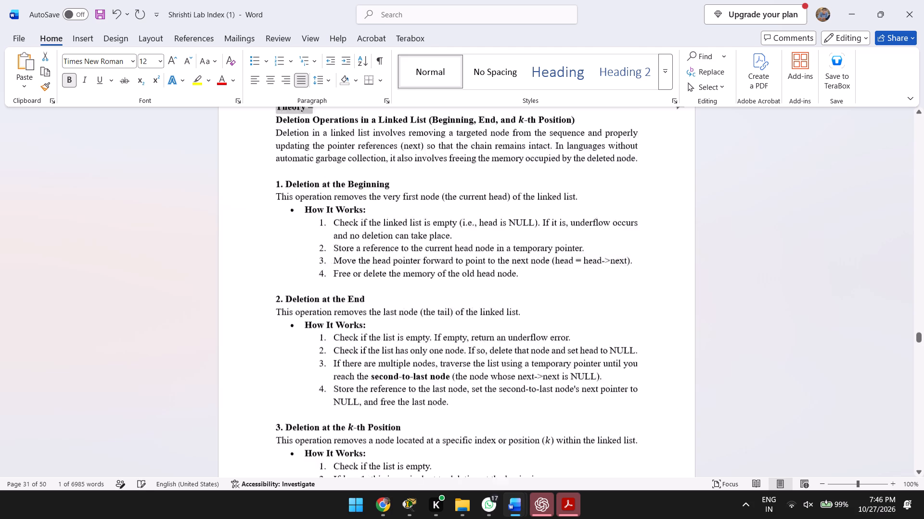
pyautogui.scroll(-5, 312, 407)
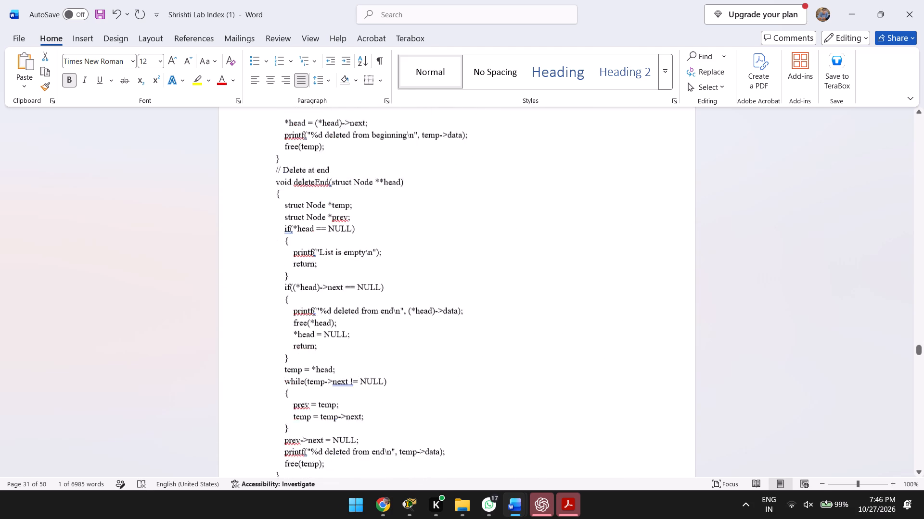
pyautogui.scroll(-5, 312, 407)
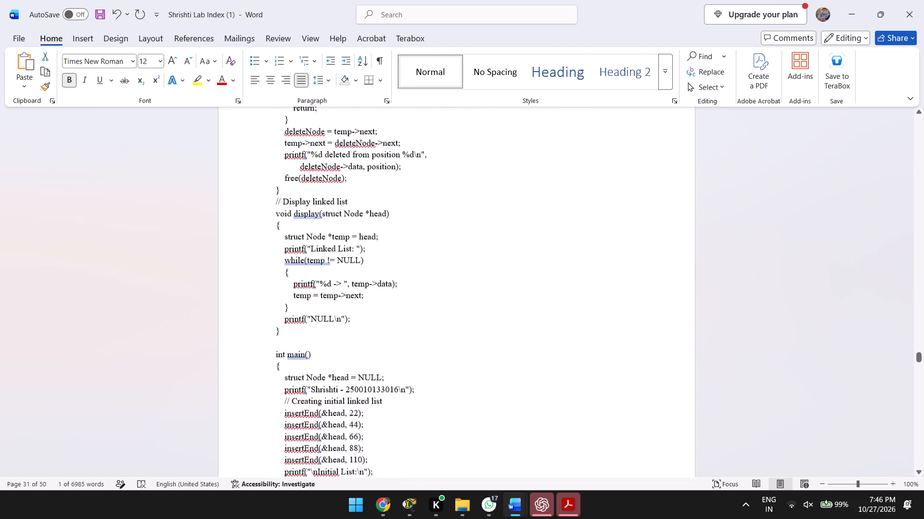
pyautogui.scroll(-5, 312, 407)
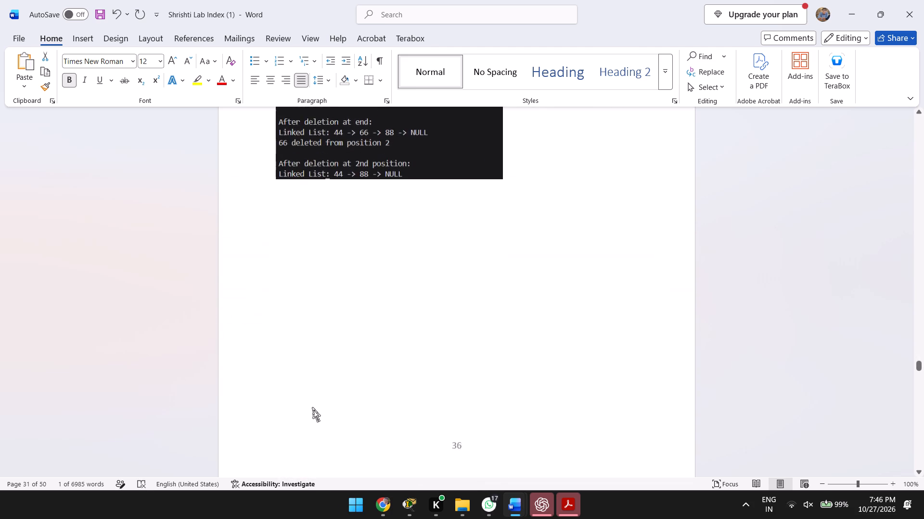
pyautogui.scroll(-2, 312, 407)
pyautogui.click(312, 377)
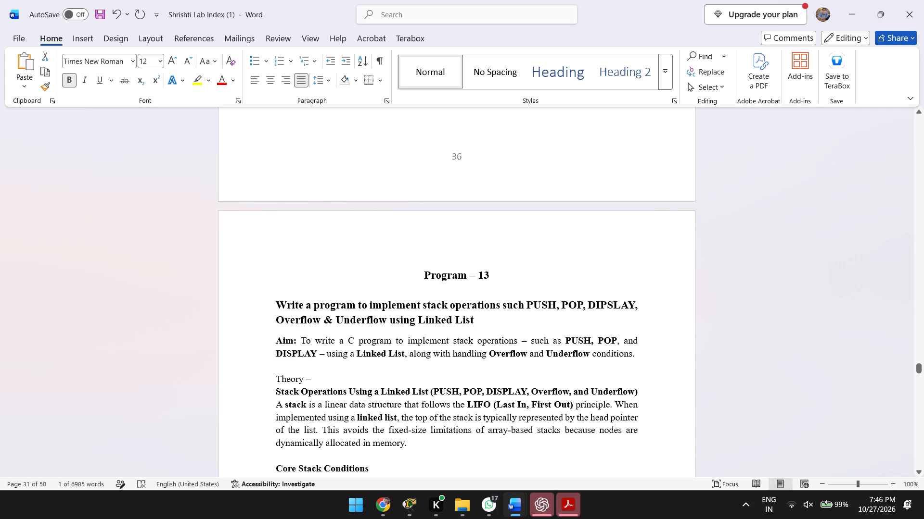
pyautogui.hotkey('ctrl', 'shift', 'Left')
pyautogui.scroll(-6, 312, 377)
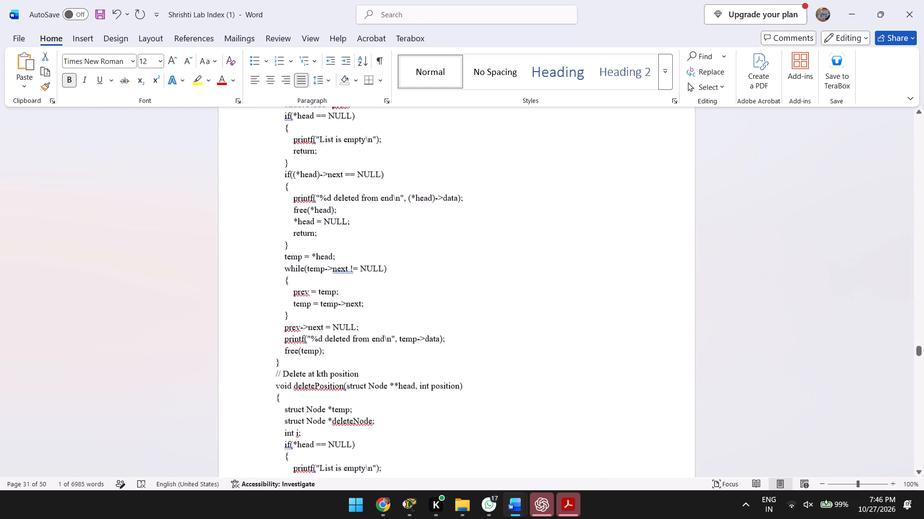
pyautogui.scroll(-7, 312, 377)
pyautogui.scroll(2, 312, 377)
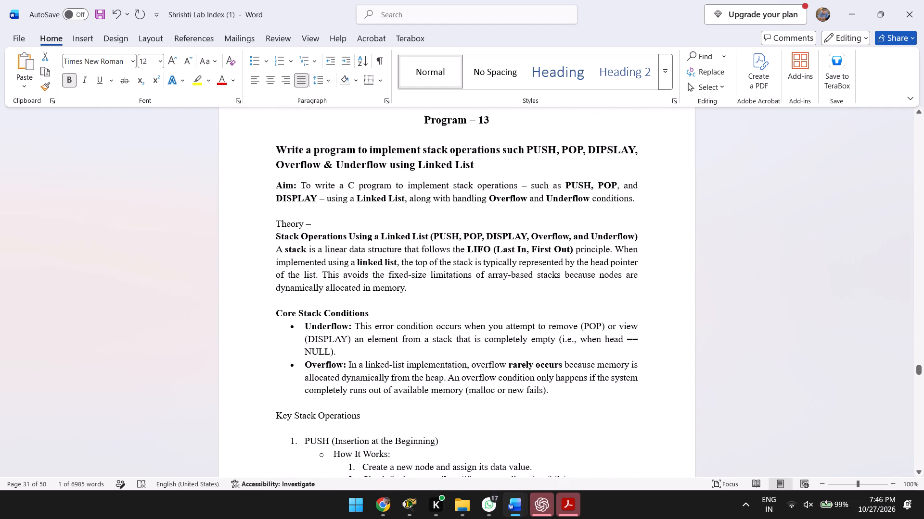
pyautogui.click(309, 221)
pyautogui.hotkey('ctrl', 'shift', 'Left')
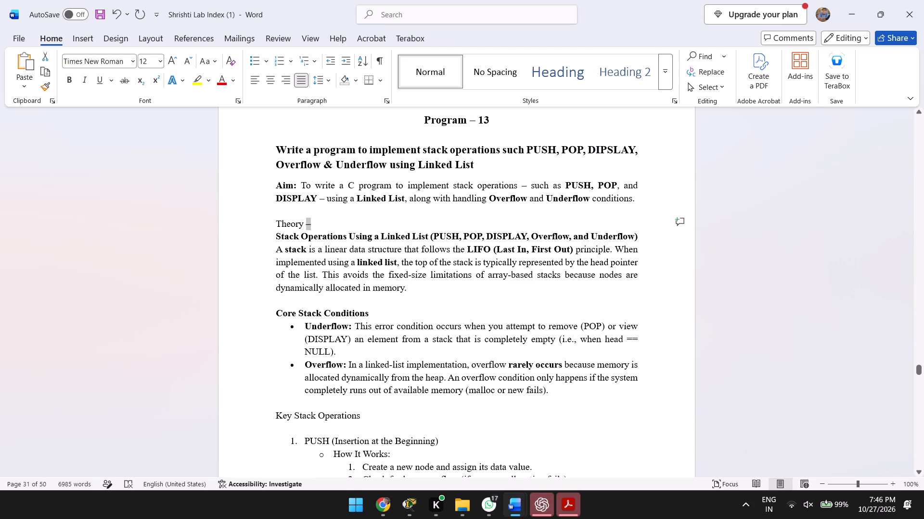
pyautogui.hotkey('ctrl', 'shift', 'Left')
pyautogui.hotkey('ctrl', 'b')
# Check the "Theory –" labels of Programs 14 and 15, the document's last pages and the cover page.
pyautogui.scroll(-3, 318, 249)
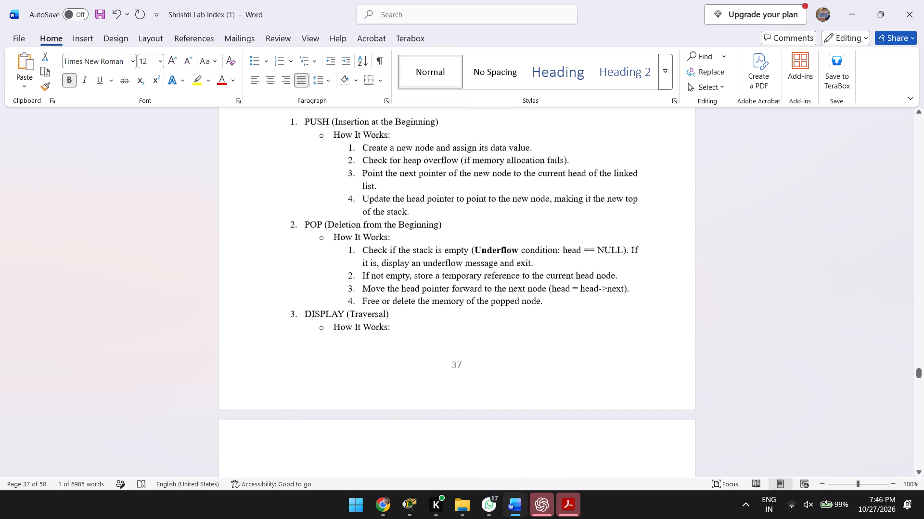
pyautogui.scroll(-5, 318, 249)
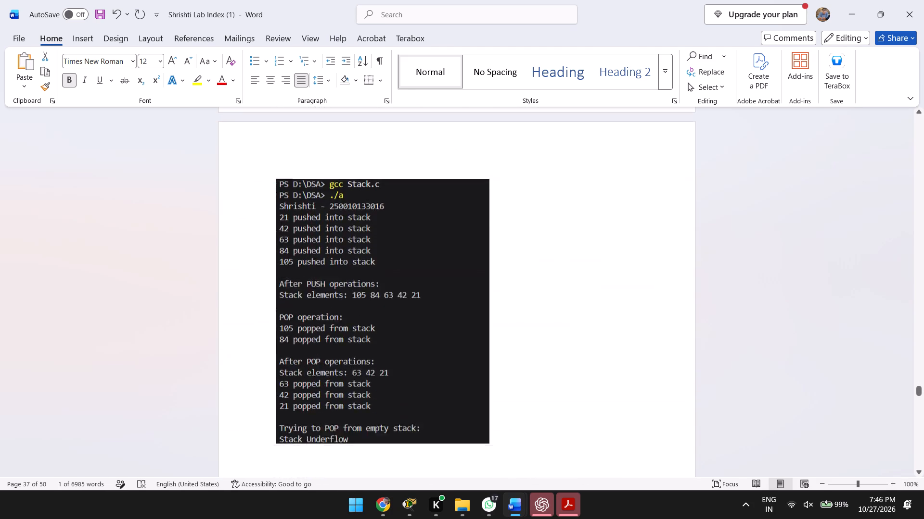
pyautogui.scroll(-3, 318, 249)
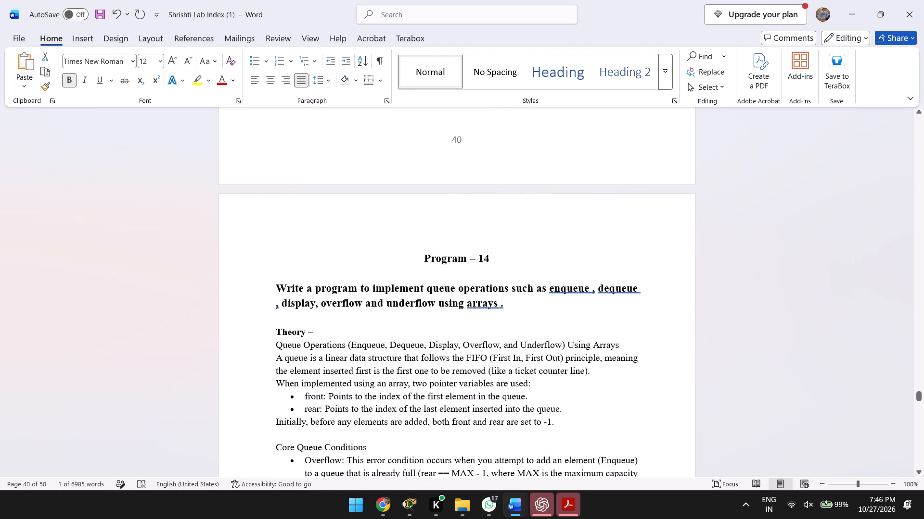
pyautogui.click(317, 336)
pyautogui.scroll(-4, 317, 336)
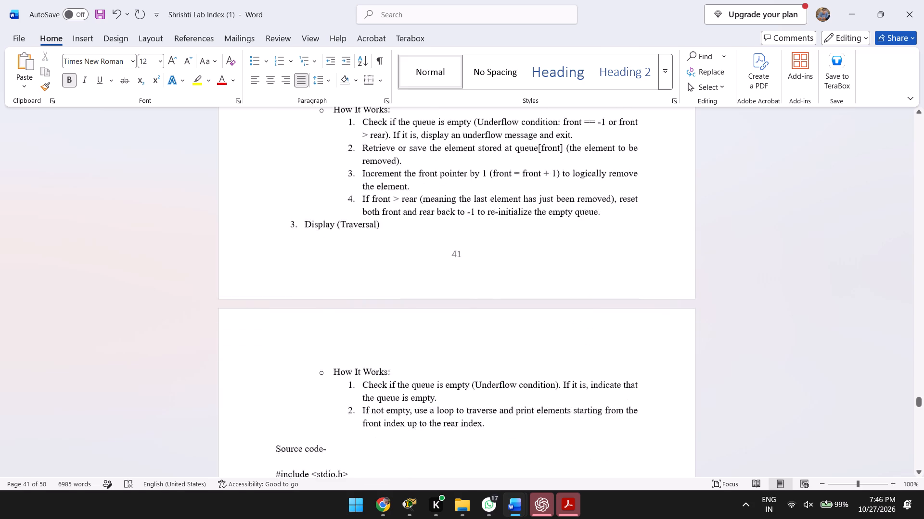
pyautogui.scroll(-9, 317, 336)
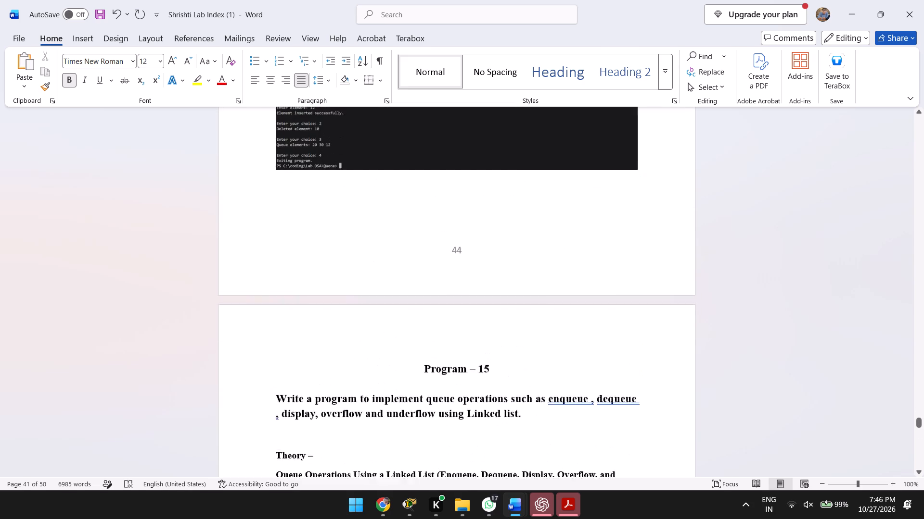
pyautogui.scroll(-18, 317, 336)
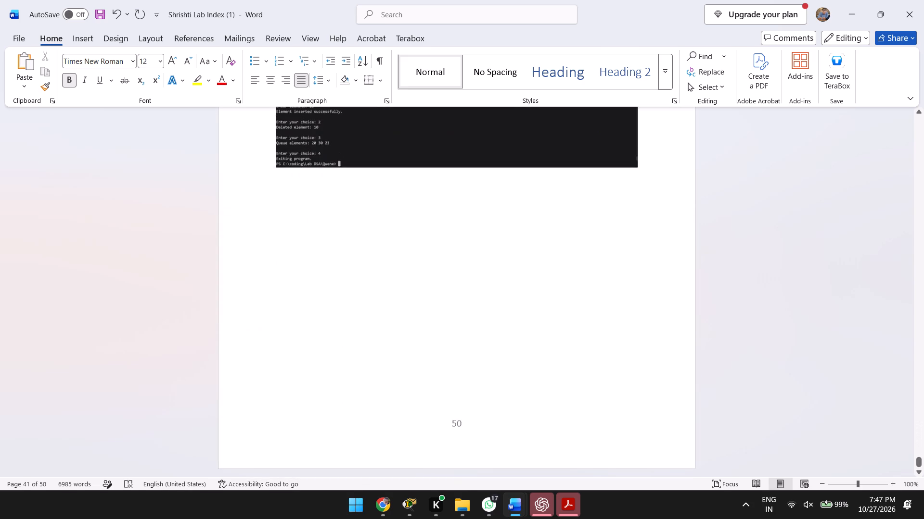
pyautogui.scroll(-2, 317, 336)
pyautogui.scroll(20, 317, 336)
pyautogui.scroll(20, 317, 336)
pyautogui.scroll(20, 317, 336)
pyautogui.scroll(9, 317, 336)
pyautogui.scroll(-1, 469, 341)
pyautogui.scroll(-1, 600, 349)
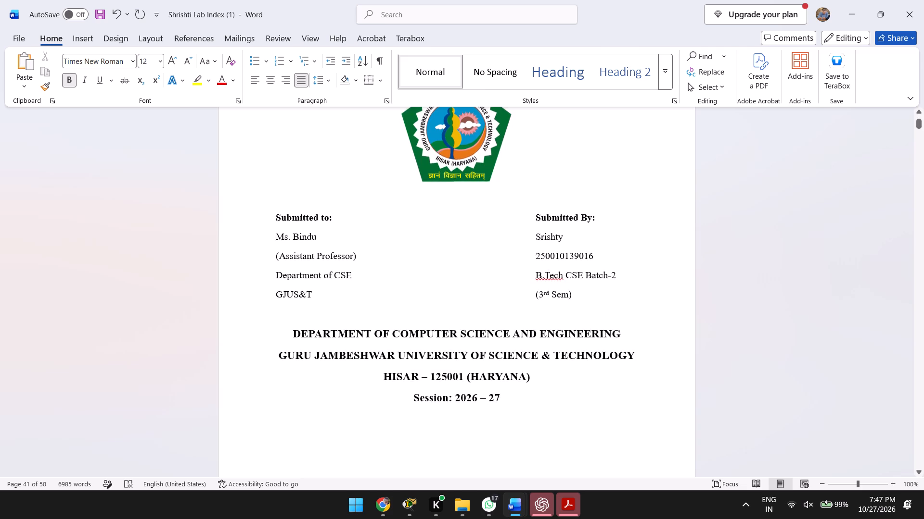
pyautogui.scroll(-1, 600, 349)
# Switch to Adobe Acrobat and close the earlier PDF version of the lab file.
pyautogui.click(576, 518)
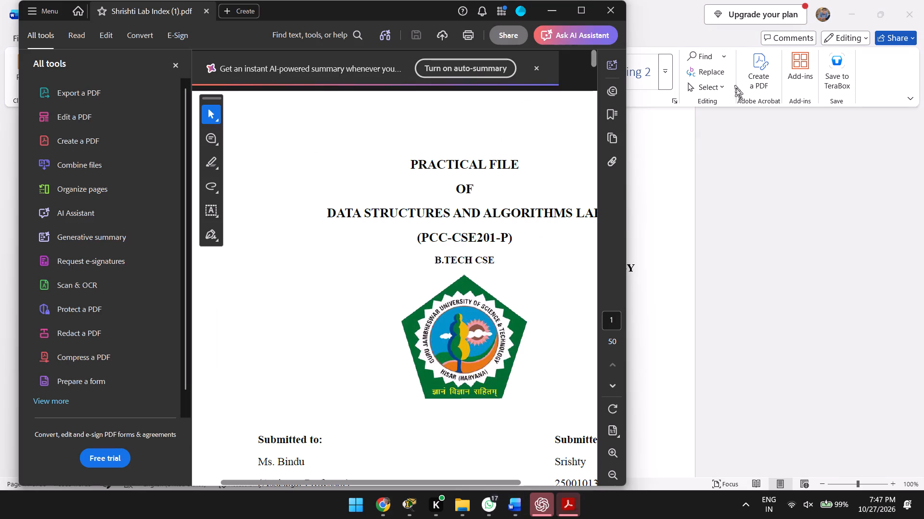
pyautogui.click(607, 16)
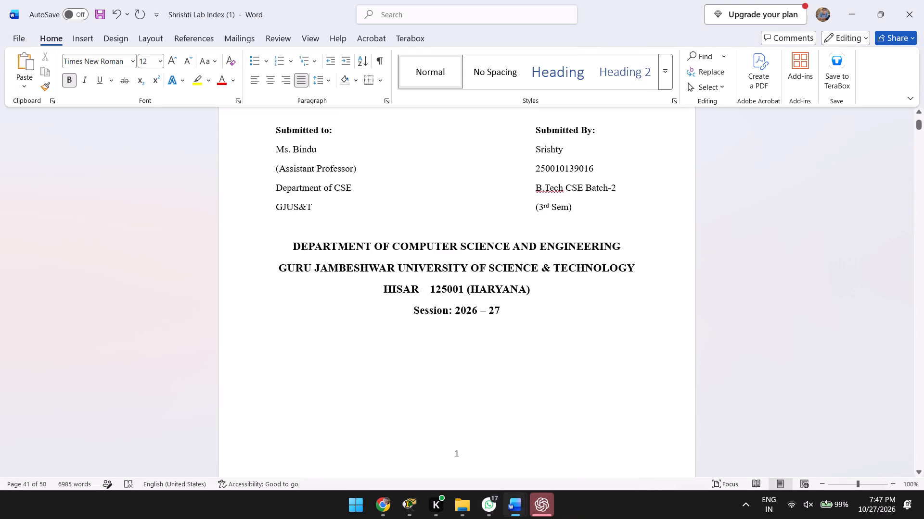
# Look over the index table's page numbers and dates, and save the Word document.
pyautogui.scroll(-1, 601, 259)
pyautogui.scroll(-2, 598, 340)
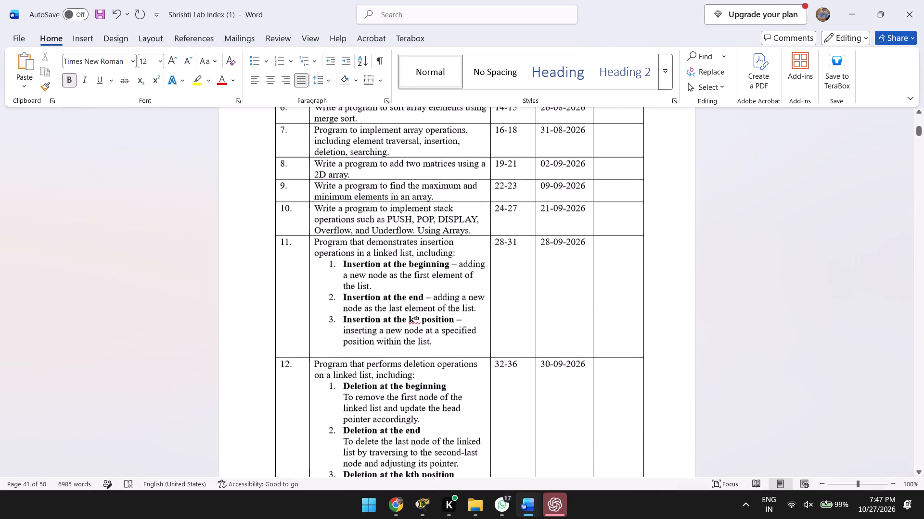
pyautogui.scroll(-2, 668, 354)
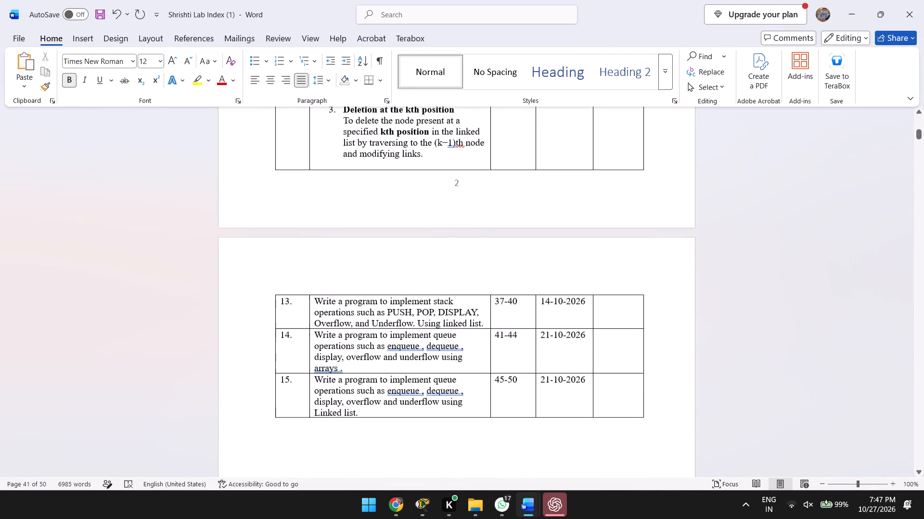
pyautogui.scroll(1, 668, 354)
pyautogui.hotkey('ctrl', 's')
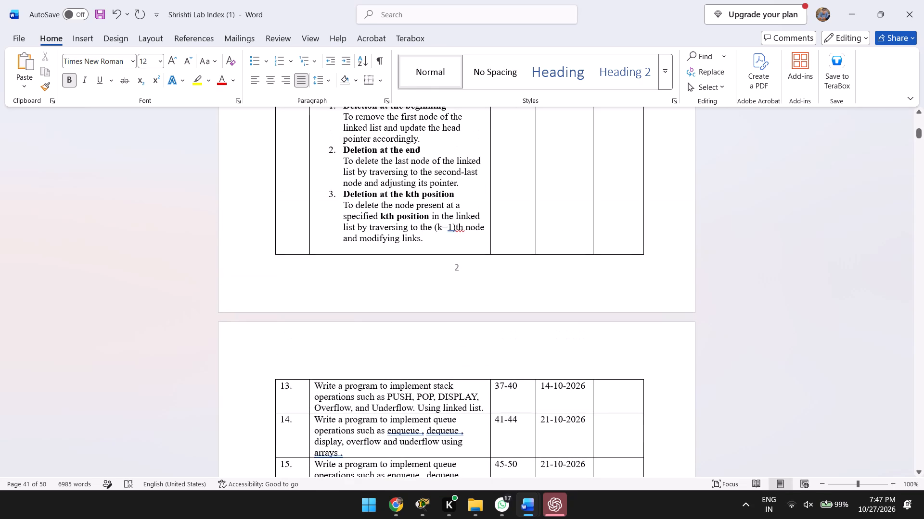
pyautogui.hotkey('ctrl', 's')
# Save the document as a PDF in Downloads under the name "Shrishti Lab Index (1)".
pyautogui.click(11, 41)
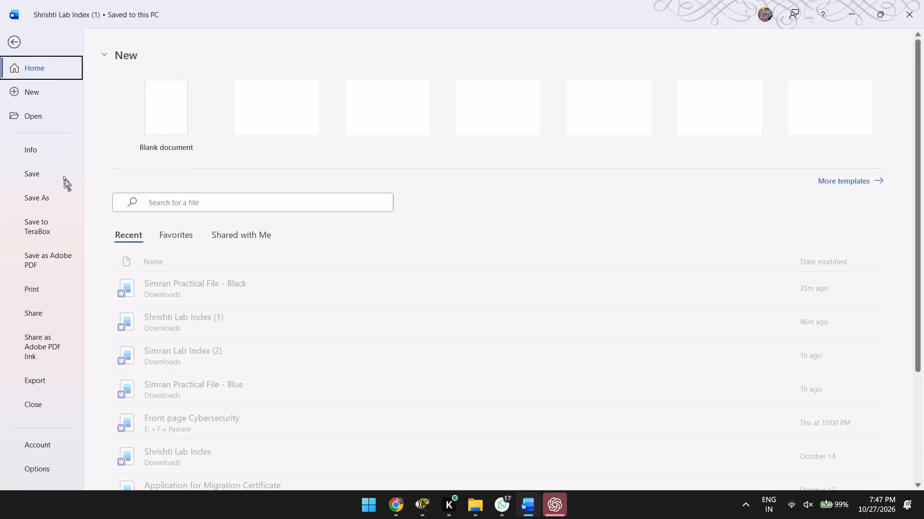
pyautogui.click(51, 201)
pyautogui.click(154, 326)
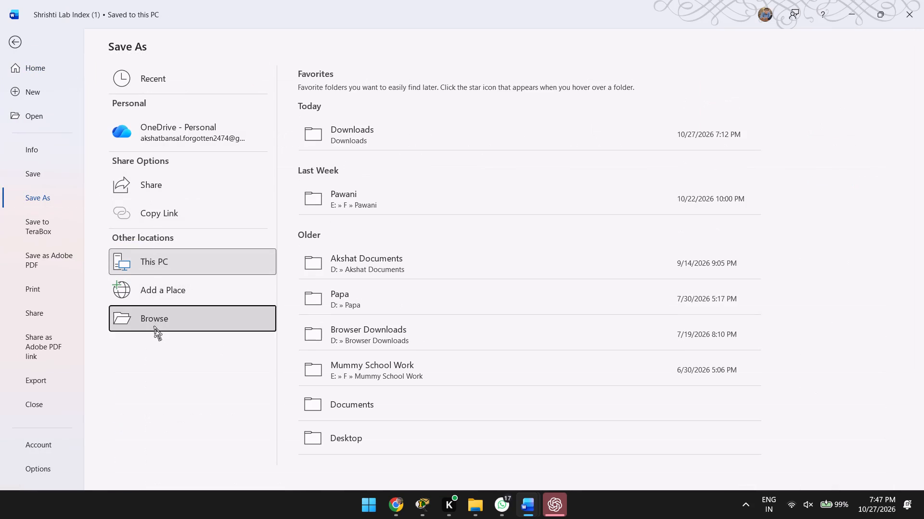
pyautogui.click(355, 219)
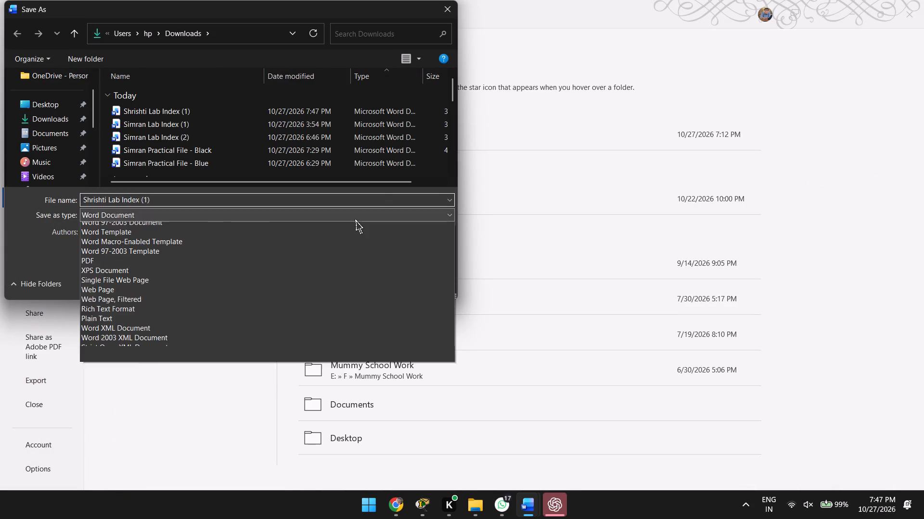
pyautogui.click(316, 285)
pyautogui.click(346, 305)
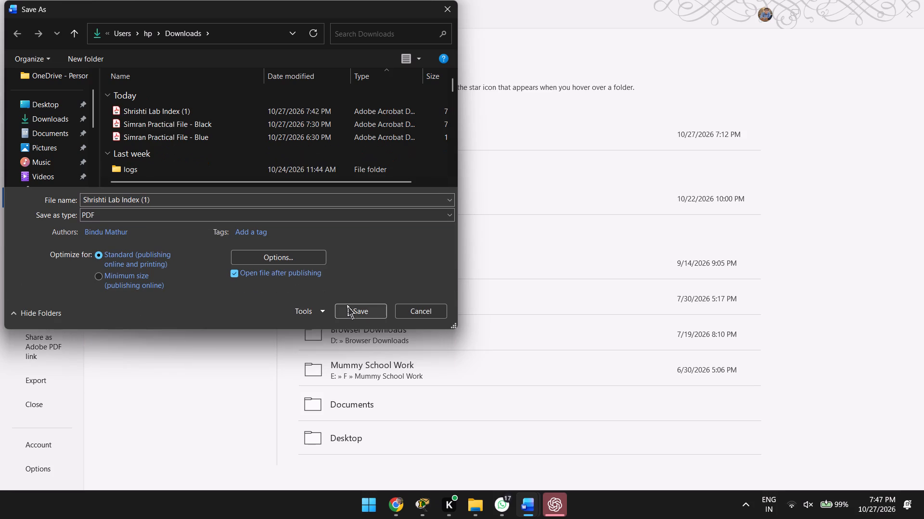
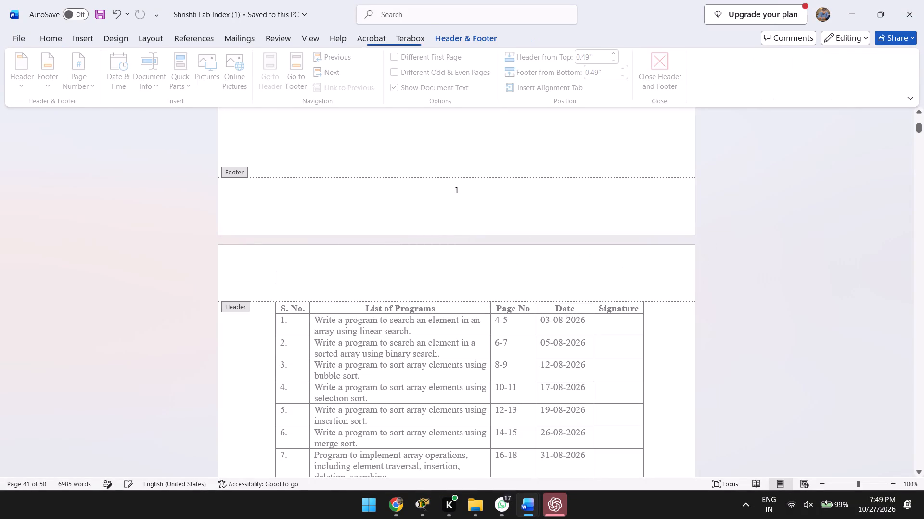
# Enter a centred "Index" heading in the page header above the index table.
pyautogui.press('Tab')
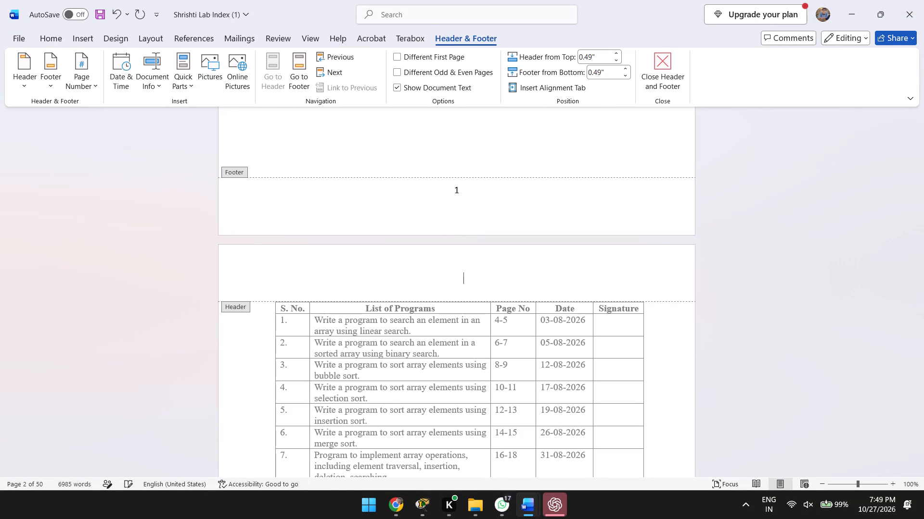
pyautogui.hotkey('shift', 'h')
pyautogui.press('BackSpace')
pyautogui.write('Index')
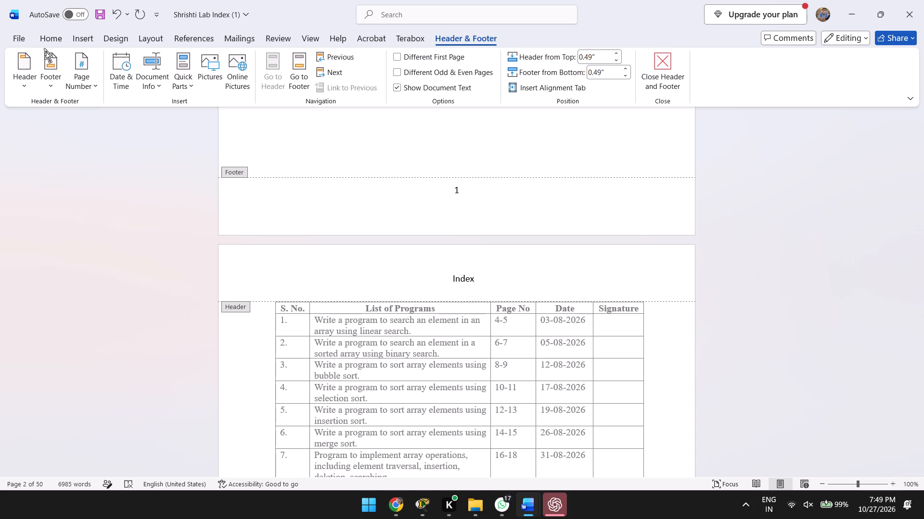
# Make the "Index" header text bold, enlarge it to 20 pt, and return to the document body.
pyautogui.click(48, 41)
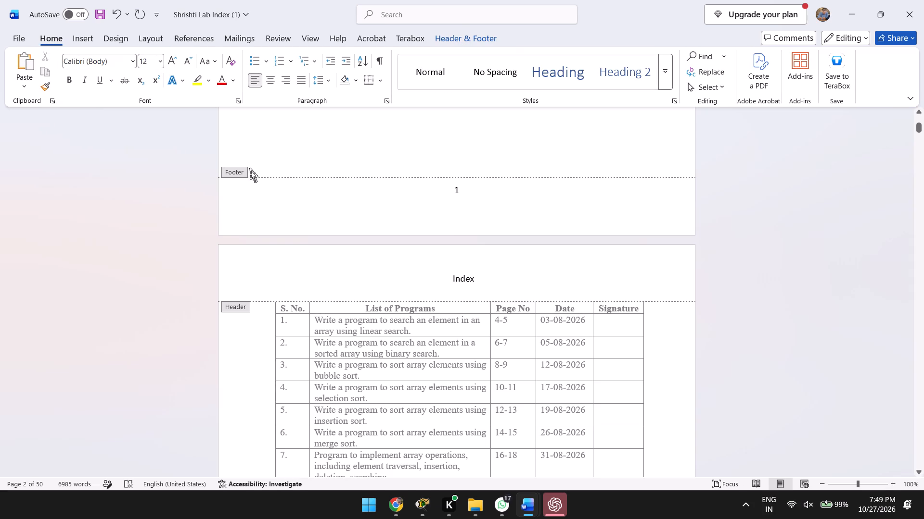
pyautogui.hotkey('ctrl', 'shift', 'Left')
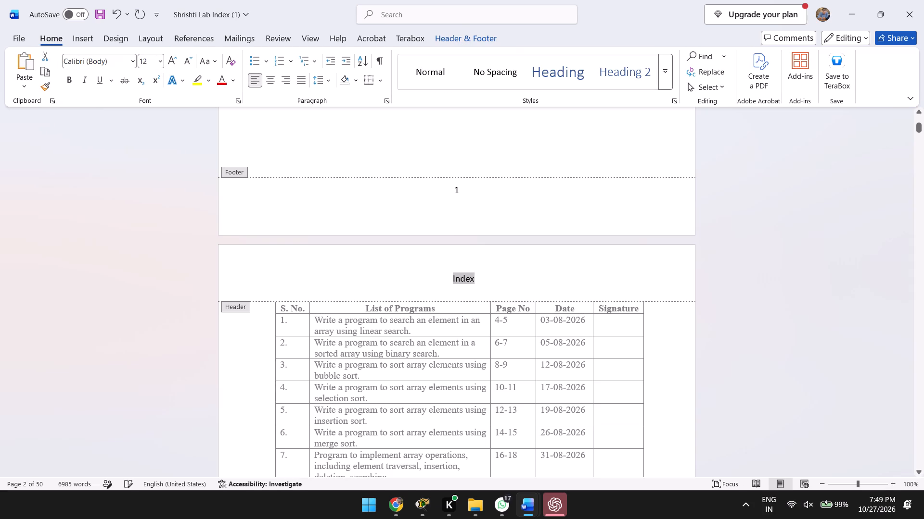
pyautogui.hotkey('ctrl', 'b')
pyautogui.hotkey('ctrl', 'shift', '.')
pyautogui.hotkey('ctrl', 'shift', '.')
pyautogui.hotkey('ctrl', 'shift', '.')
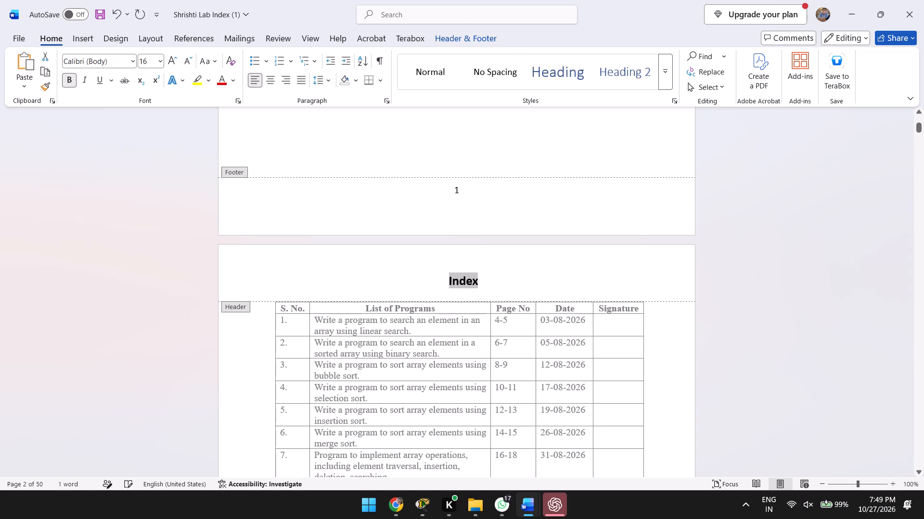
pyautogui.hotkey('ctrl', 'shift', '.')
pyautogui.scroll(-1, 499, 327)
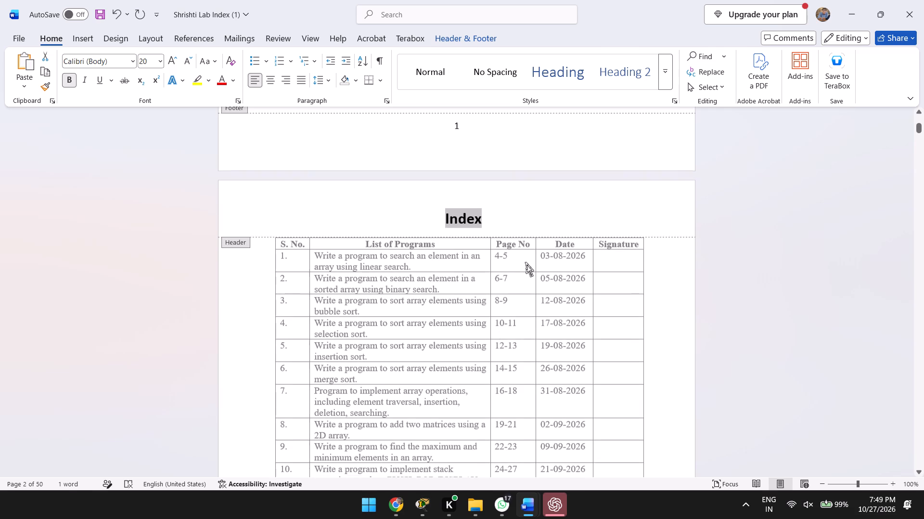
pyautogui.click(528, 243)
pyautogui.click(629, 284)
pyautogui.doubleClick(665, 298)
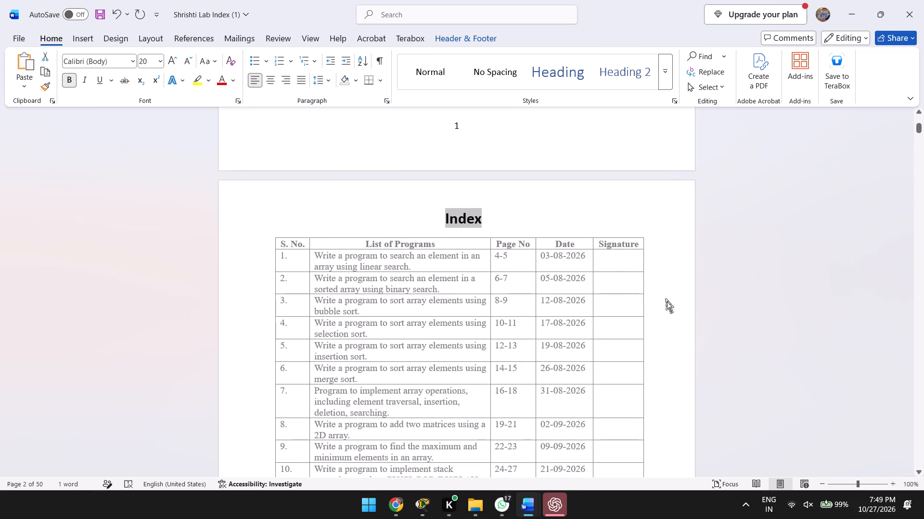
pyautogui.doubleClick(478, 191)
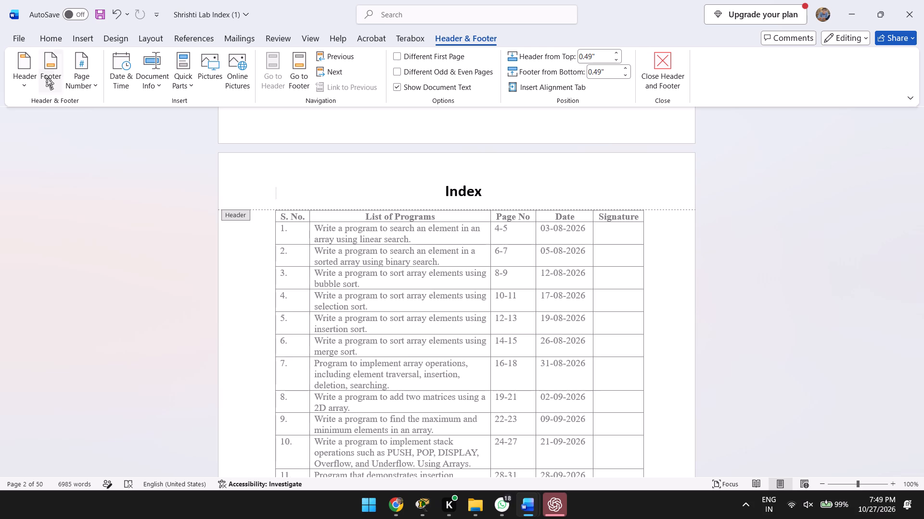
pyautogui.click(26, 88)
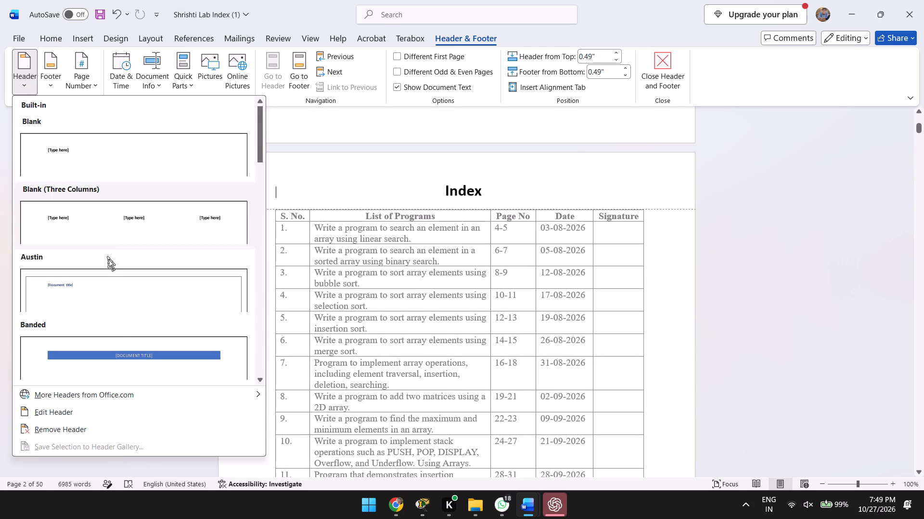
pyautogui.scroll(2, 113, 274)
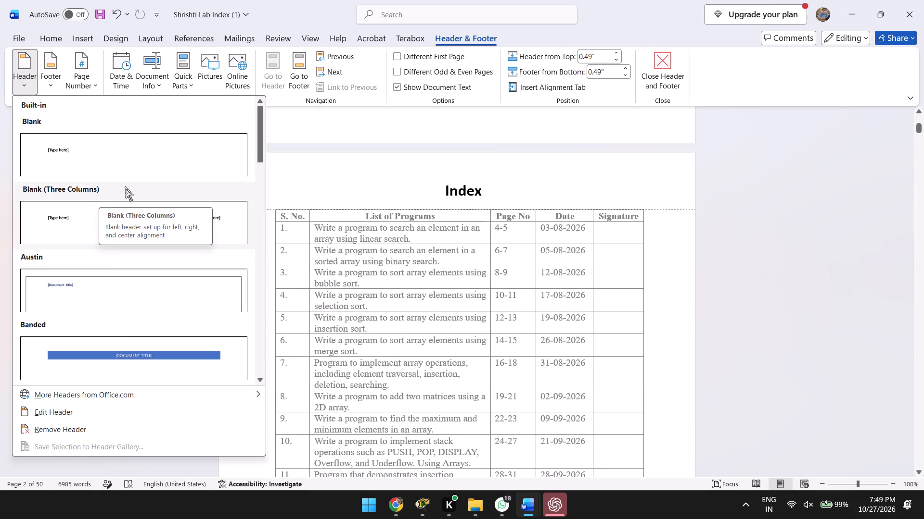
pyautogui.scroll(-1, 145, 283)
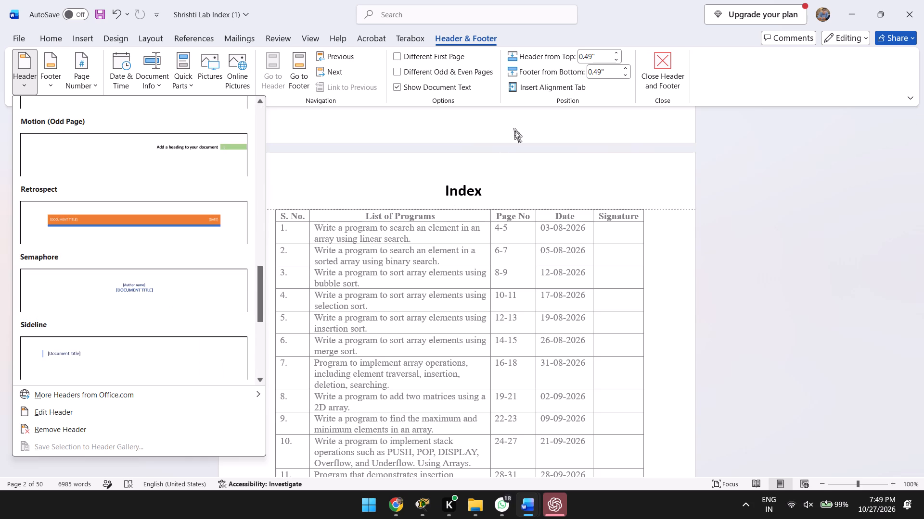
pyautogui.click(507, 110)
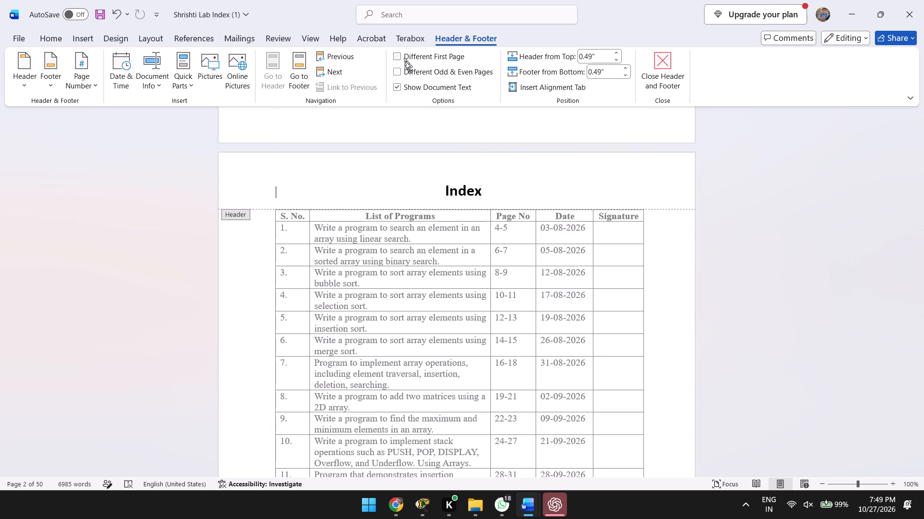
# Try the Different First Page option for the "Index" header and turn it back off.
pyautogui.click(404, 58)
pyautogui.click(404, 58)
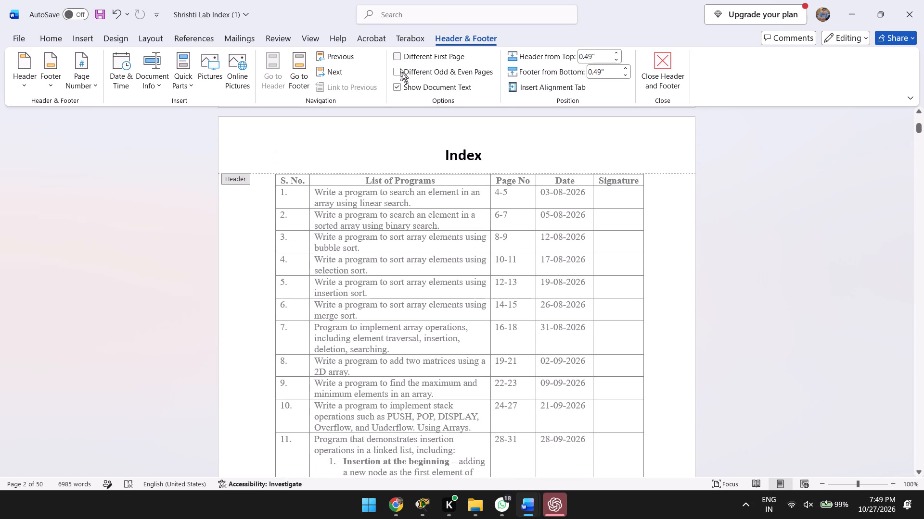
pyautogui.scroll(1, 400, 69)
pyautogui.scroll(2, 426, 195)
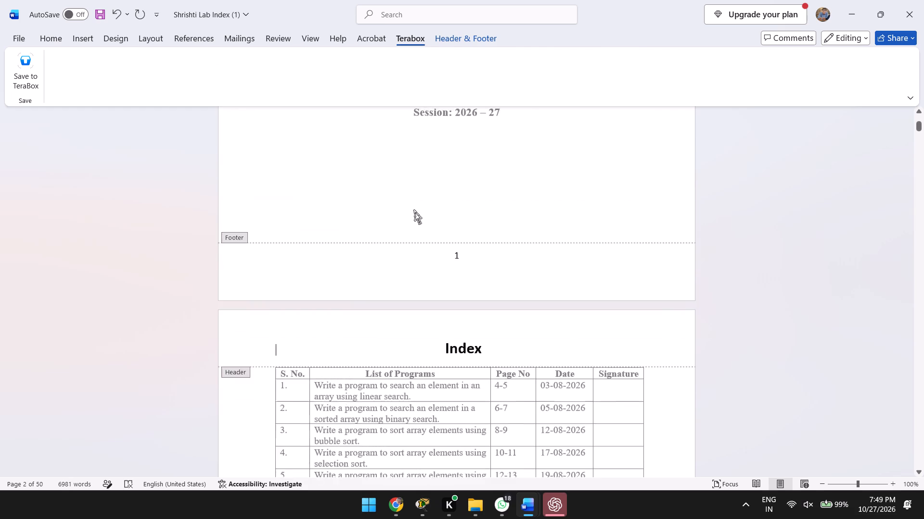
# Leave header editing and return to the document body at the index table, without changing the page setup.
pyautogui.click(601, 366)
pyautogui.doubleClick(752, 366)
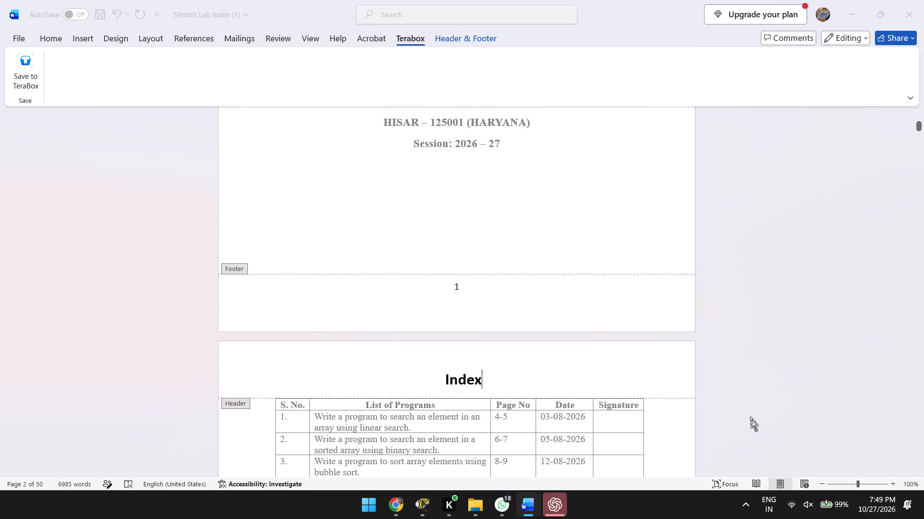
pyautogui.doubleClick(750, 417)
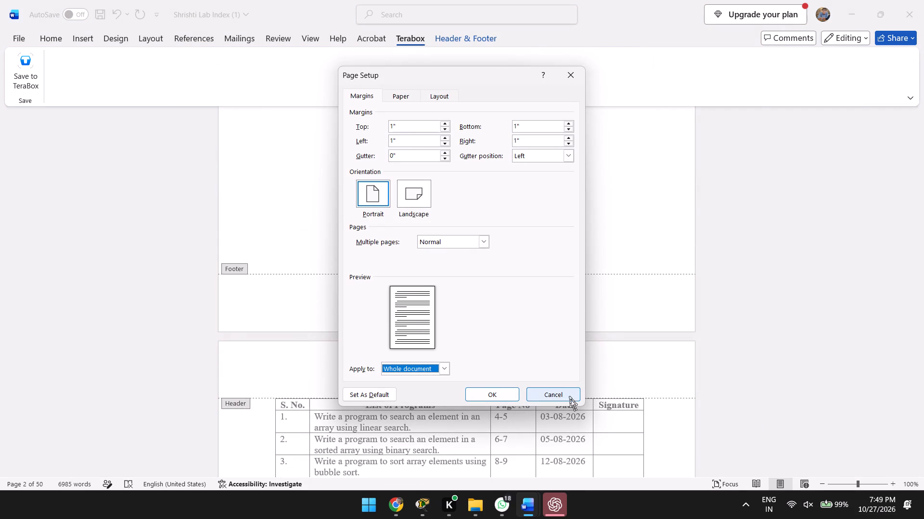
pyautogui.click(569, 396)
pyautogui.doubleClick(585, 439)
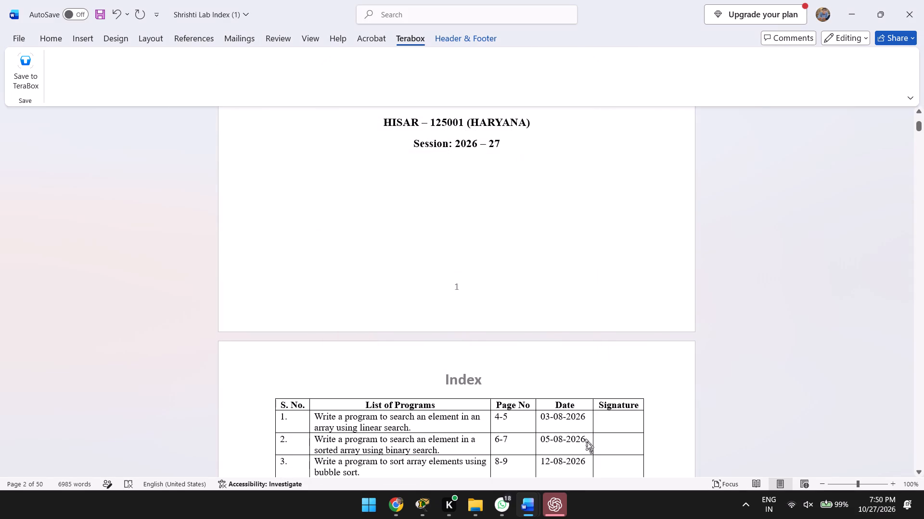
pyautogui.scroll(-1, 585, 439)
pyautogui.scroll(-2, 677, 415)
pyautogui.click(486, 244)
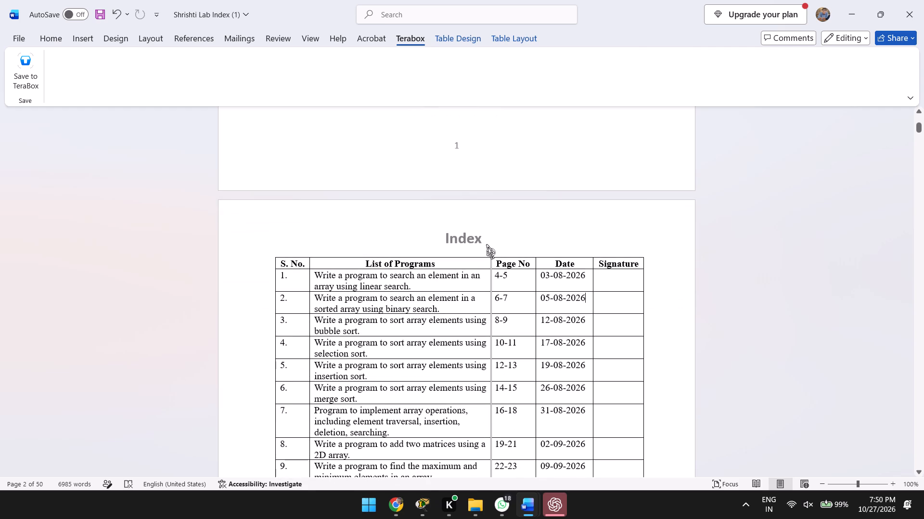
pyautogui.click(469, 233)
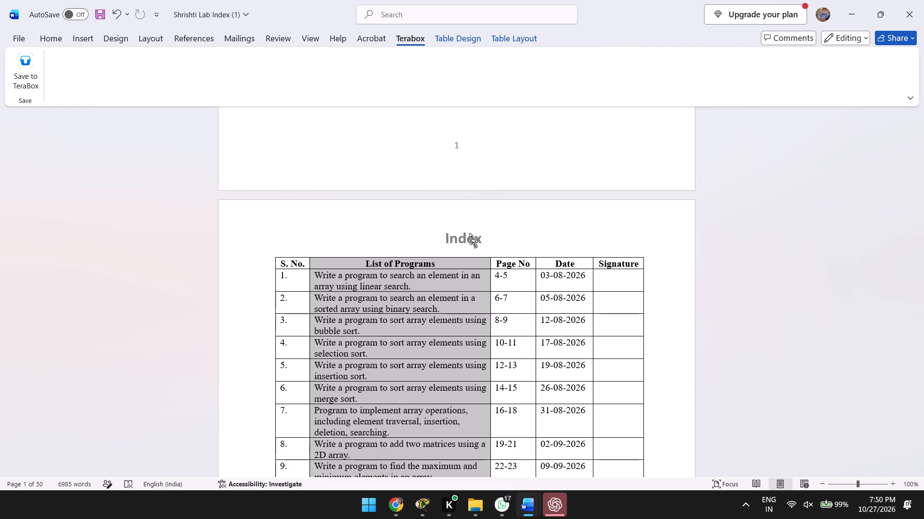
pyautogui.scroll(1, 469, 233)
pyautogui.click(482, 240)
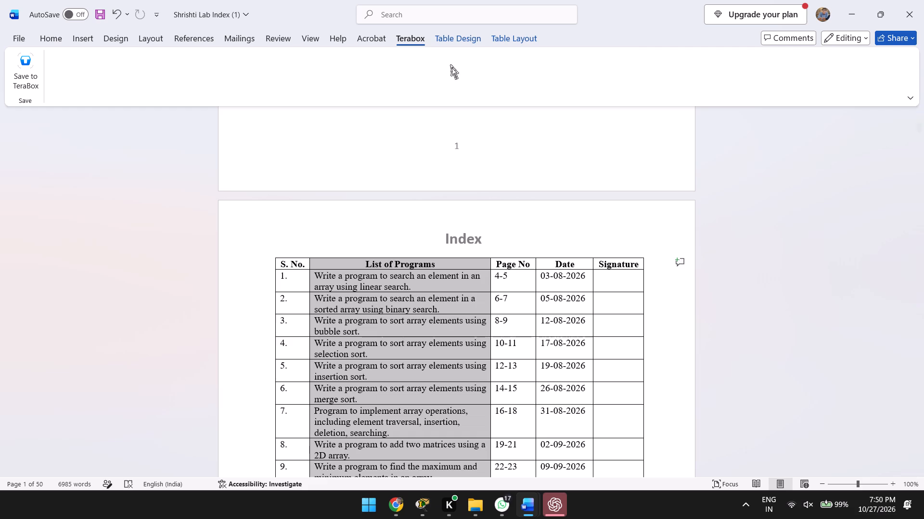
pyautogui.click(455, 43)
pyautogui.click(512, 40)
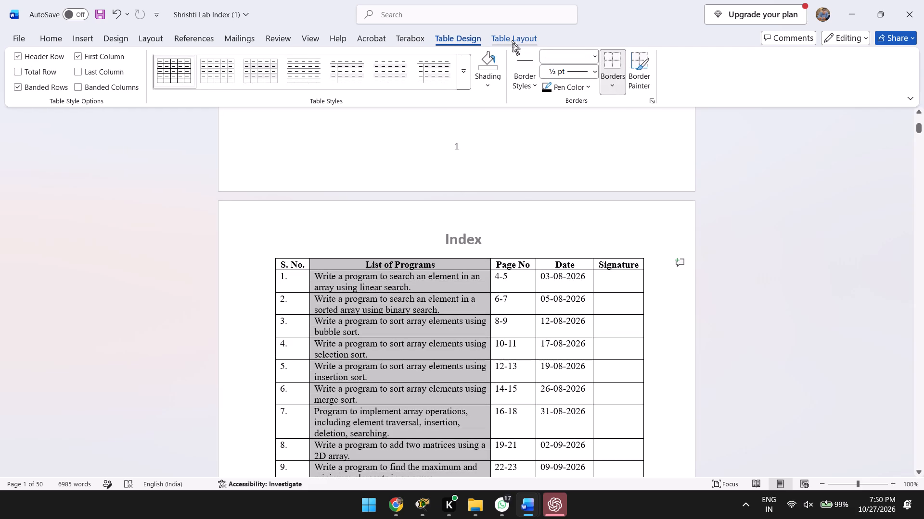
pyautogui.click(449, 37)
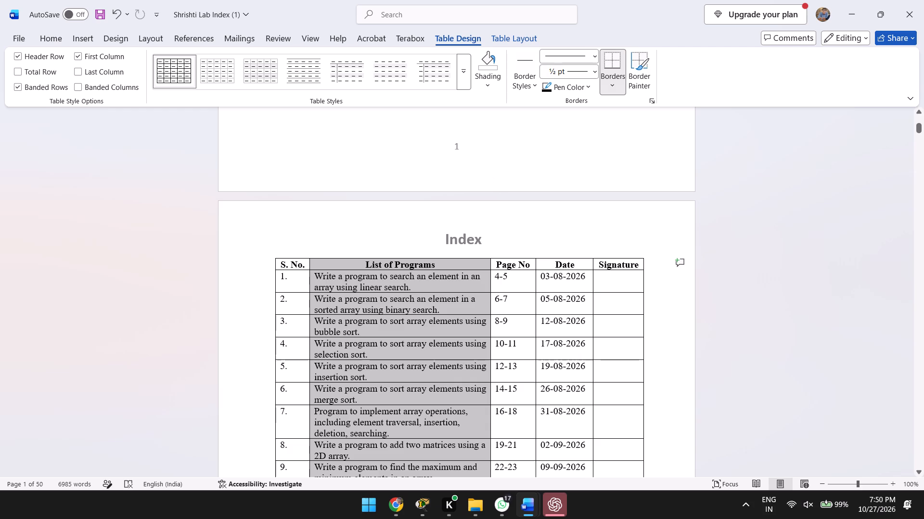
# Reopen the "Index" page header and turn off the Show Document Text option.
pyautogui.click(468, 235)
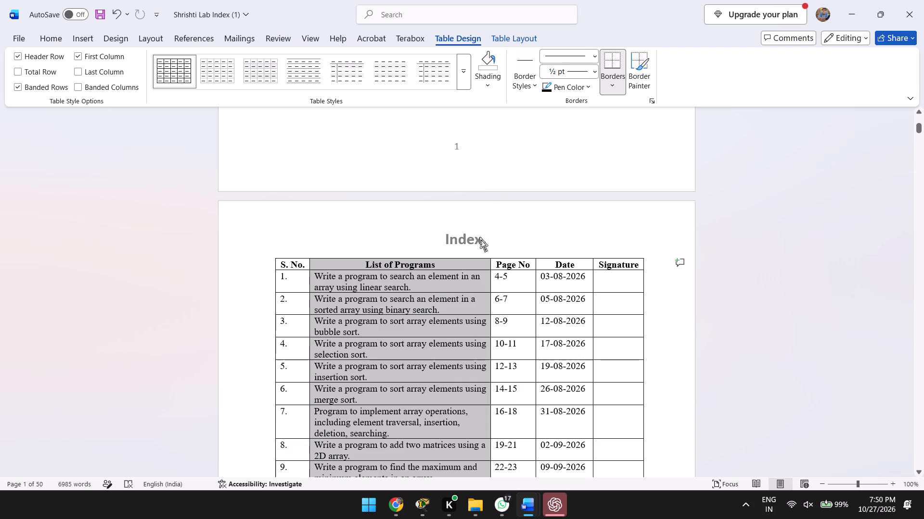
pyautogui.doubleClick(479, 237)
pyautogui.doubleClick(479, 237)
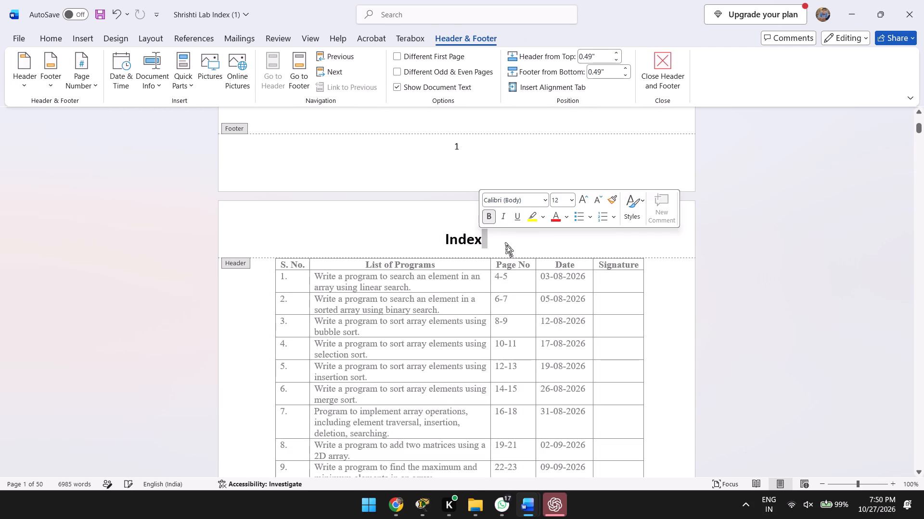
pyautogui.click(505, 242)
pyautogui.doubleClick(487, 238)
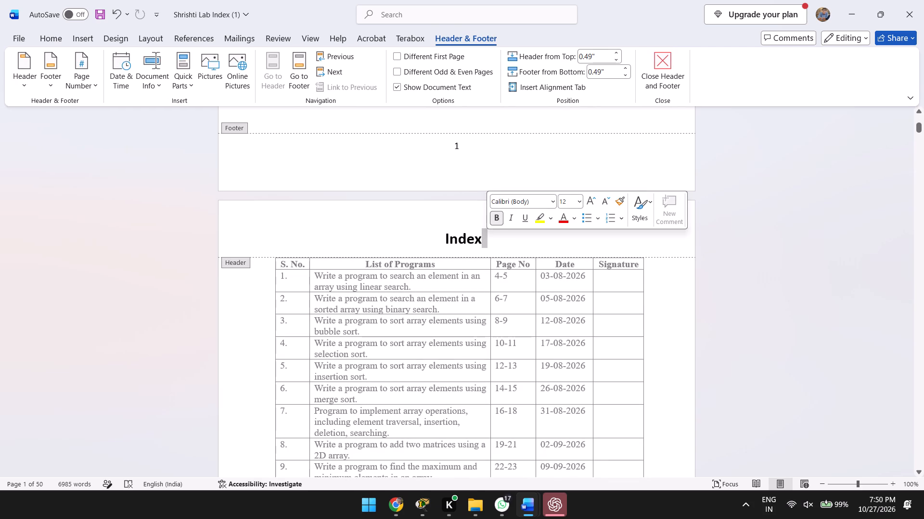
pyautogui.doubleClick(470, 236)
pyautogui.click(397, 89)
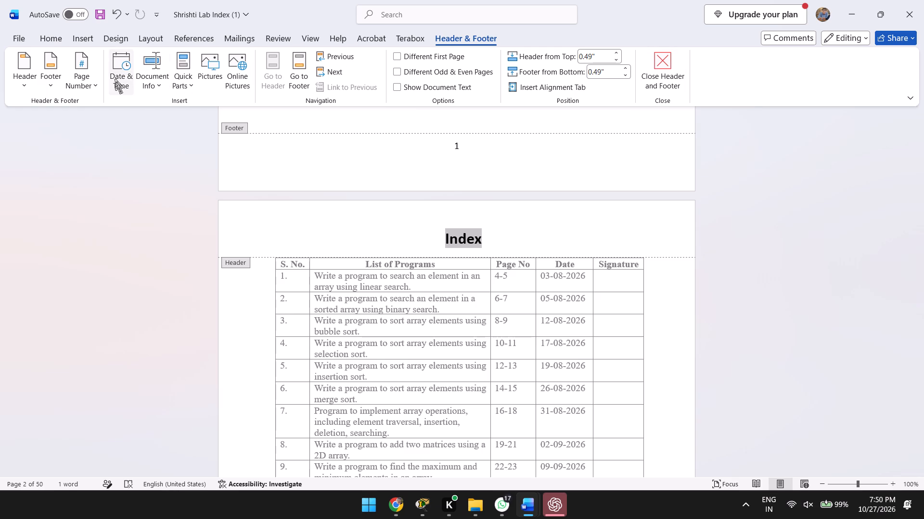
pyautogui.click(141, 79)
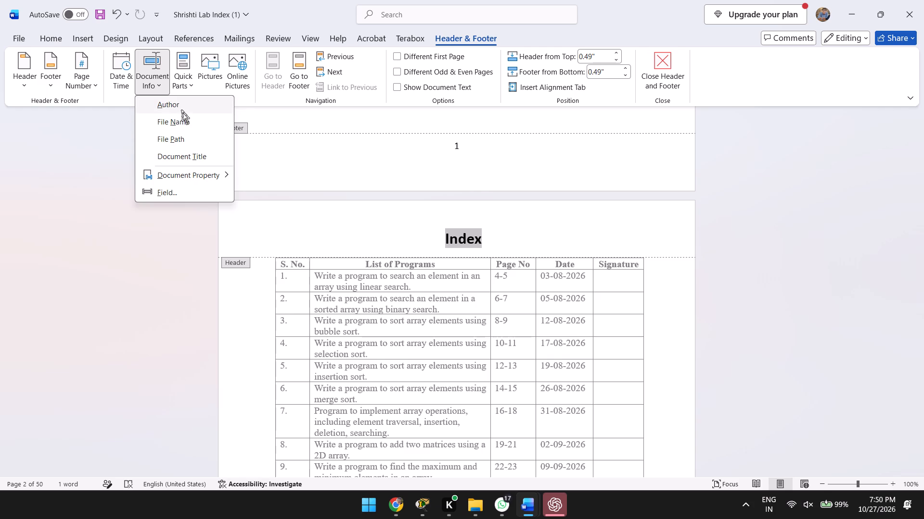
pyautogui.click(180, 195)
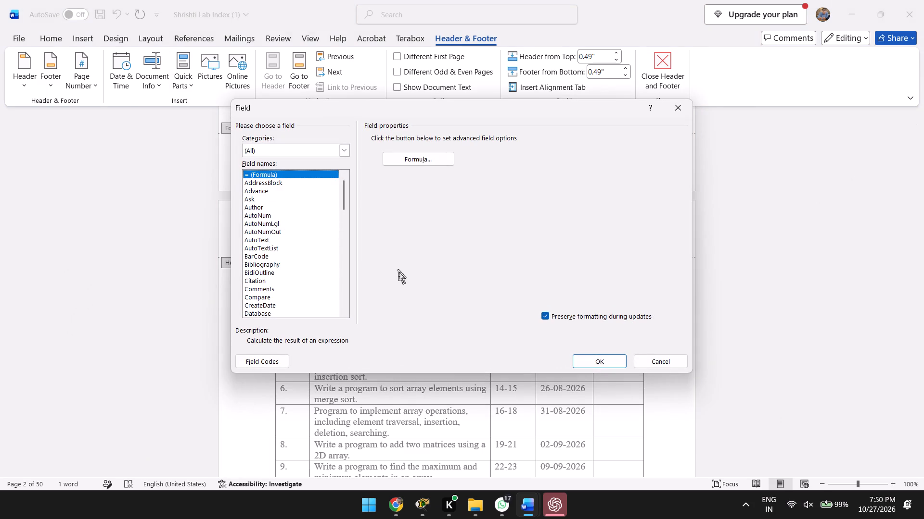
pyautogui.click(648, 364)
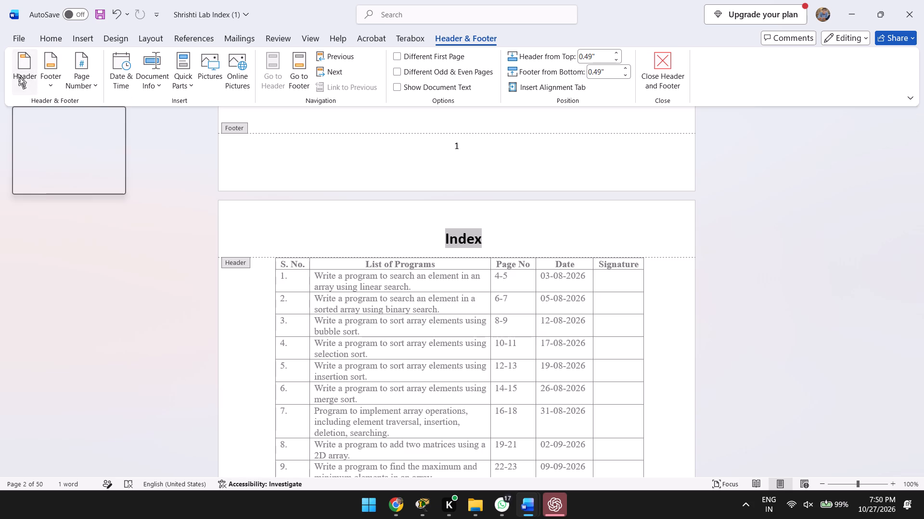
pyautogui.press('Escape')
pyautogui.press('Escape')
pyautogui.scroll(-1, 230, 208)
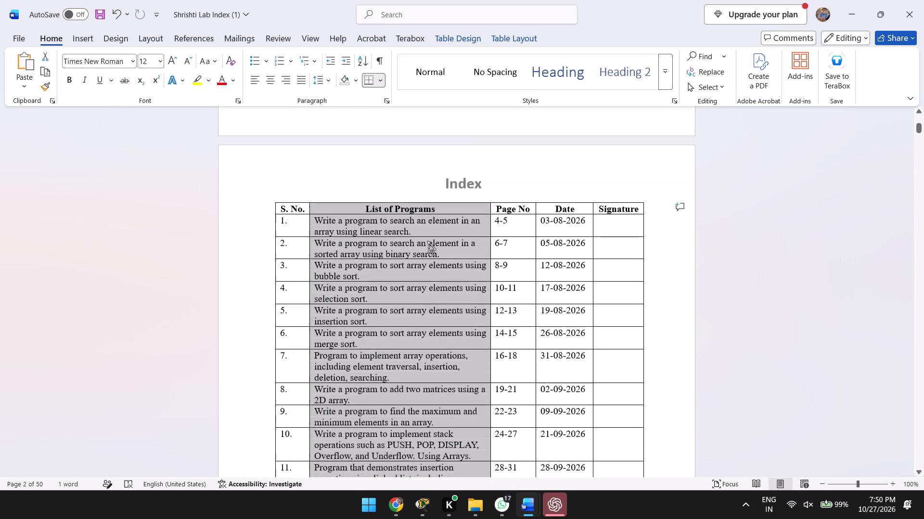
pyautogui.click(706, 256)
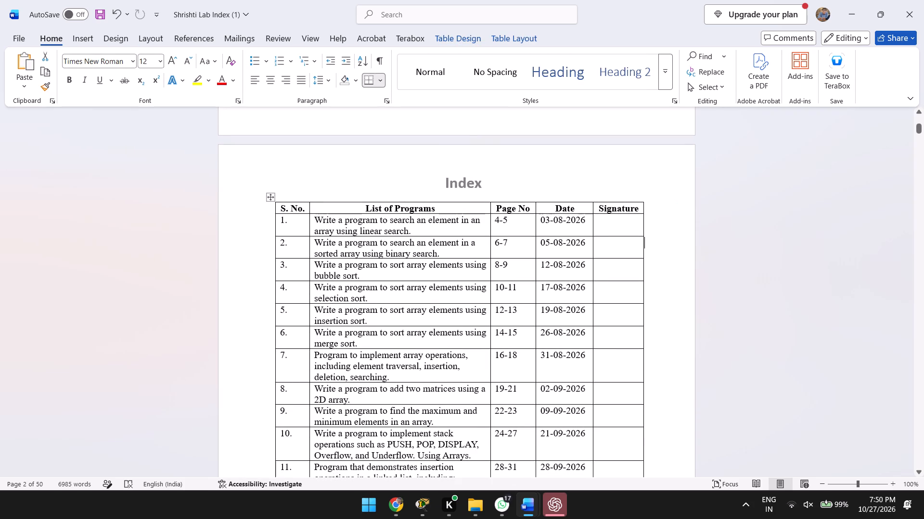
# Reopen the "Index" header for editing and check the headers of the index pages and the cover page.
pyautogui.click(483, 180)
pyautogui.click(496, 184)
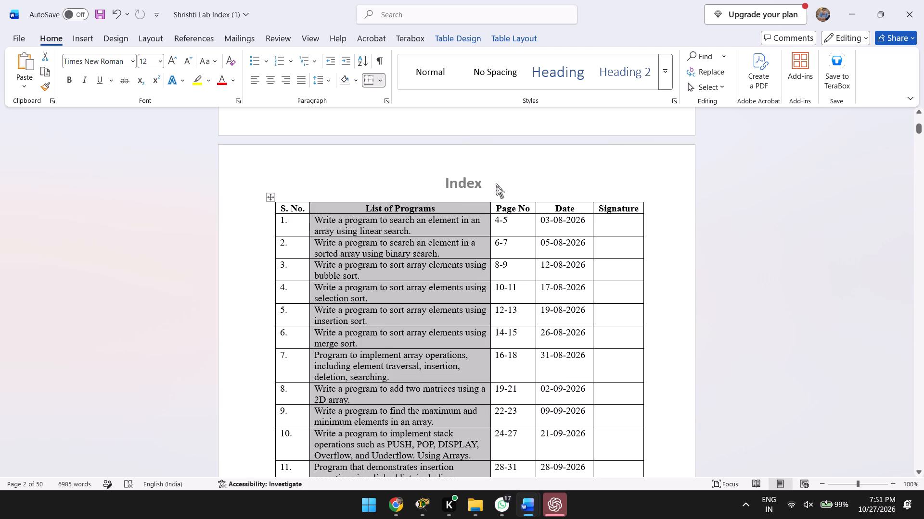
pyautogui.click(460, 185)
pyautogui.rightClick(460, 185)
pyautogui.click(476, 194)
pyautogui.scroll(1, 390, 189)
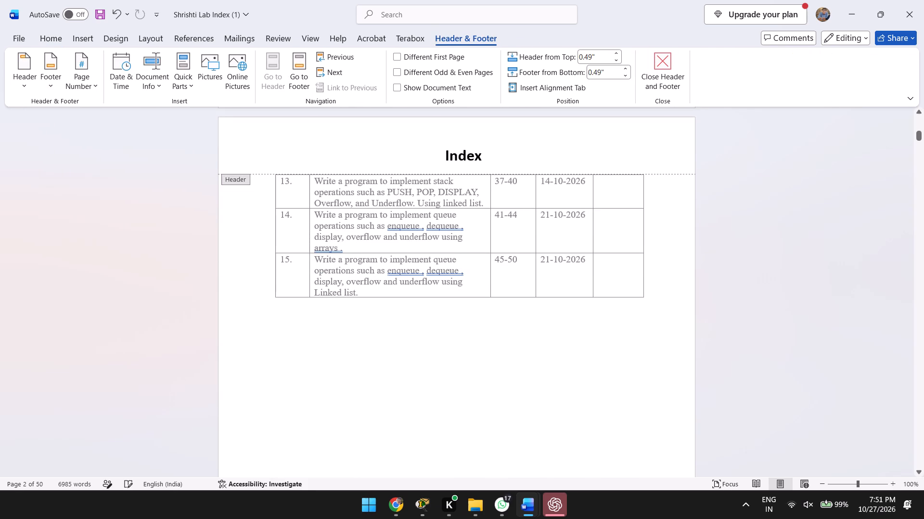
pyautogui.scroll(8, 390, 189)
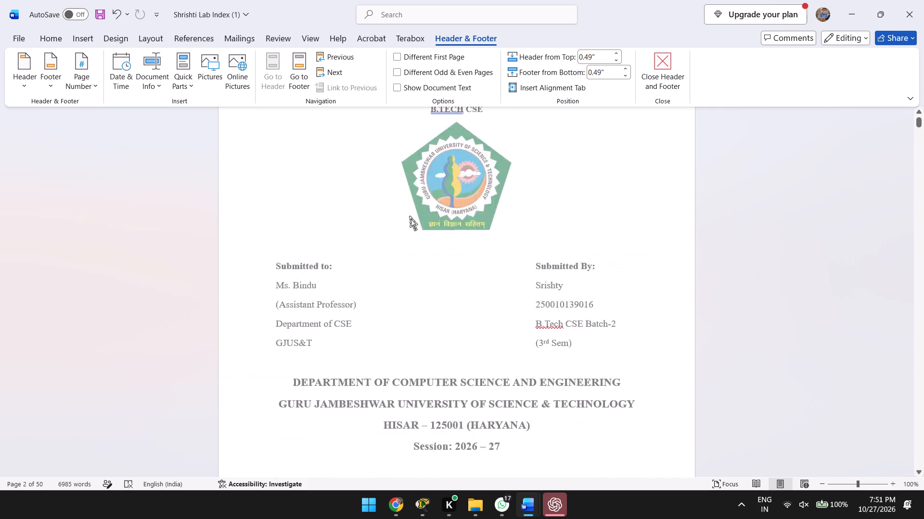
pyautogui.scroll(2, 409, 216)
pyautogui.scroll(-1, 409, 216)
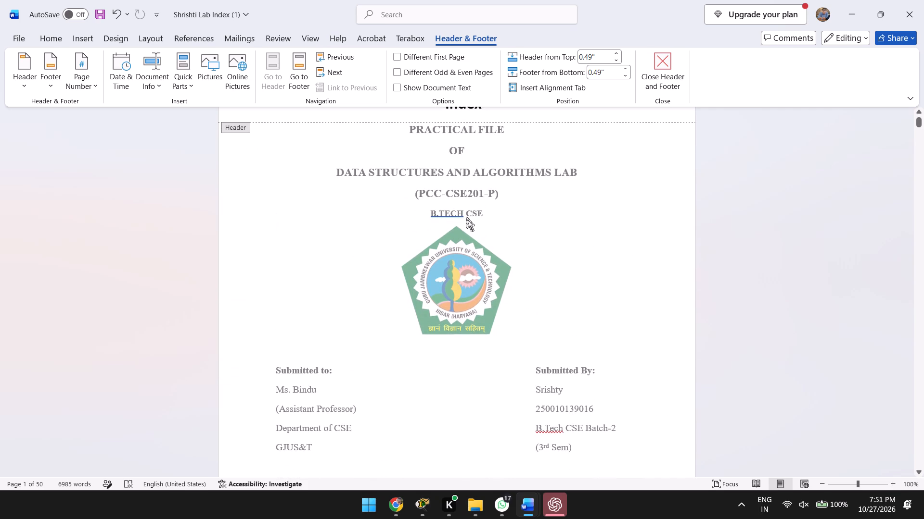
# Undo the removal of the Different First Page setting for the header.
pyautogui.hotkey('ctrl', 'z')
pyautogui.scroll(1, 611, 189)
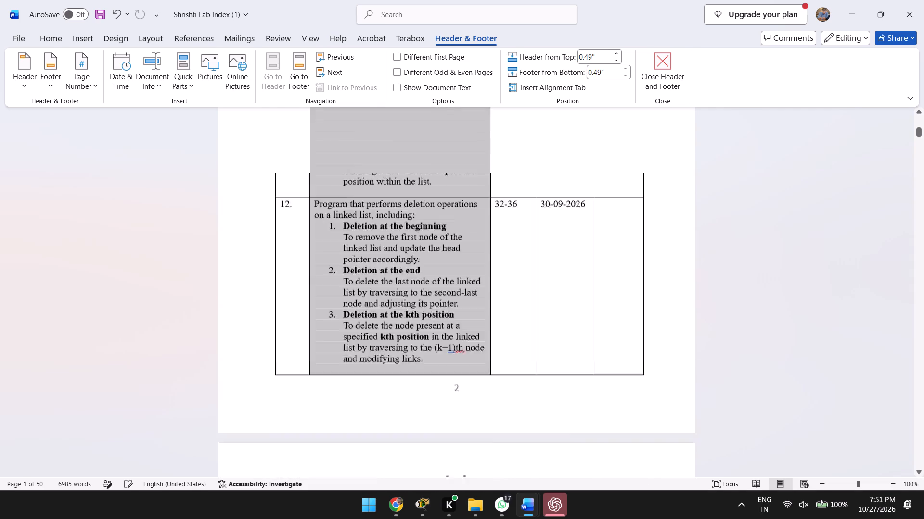
pyautogui.scroll(1, 611, 189)
pyautogui.scroll(-1, 611, 189)
# Delete the "Index" heading from the page header, close header editing, and look over the index pages.
pyautogui.click(478, 317)
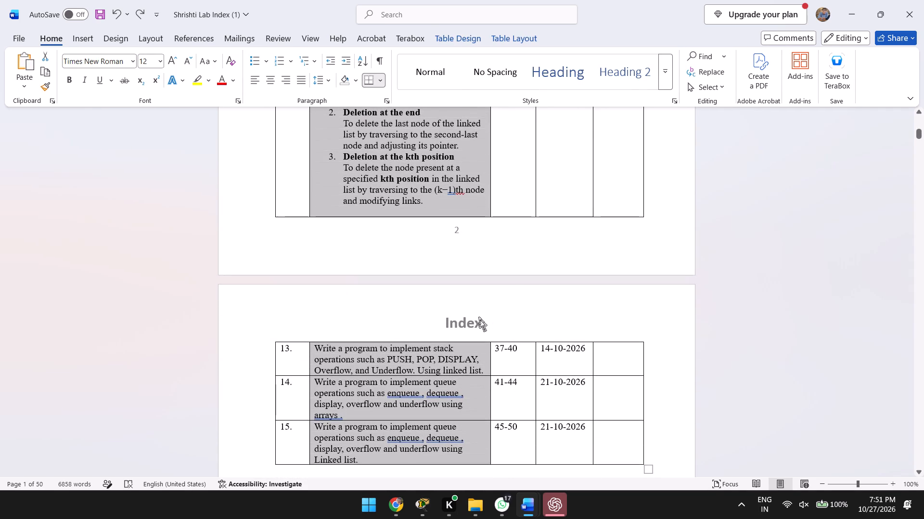
pyautogui.doubleClick(464, 324)
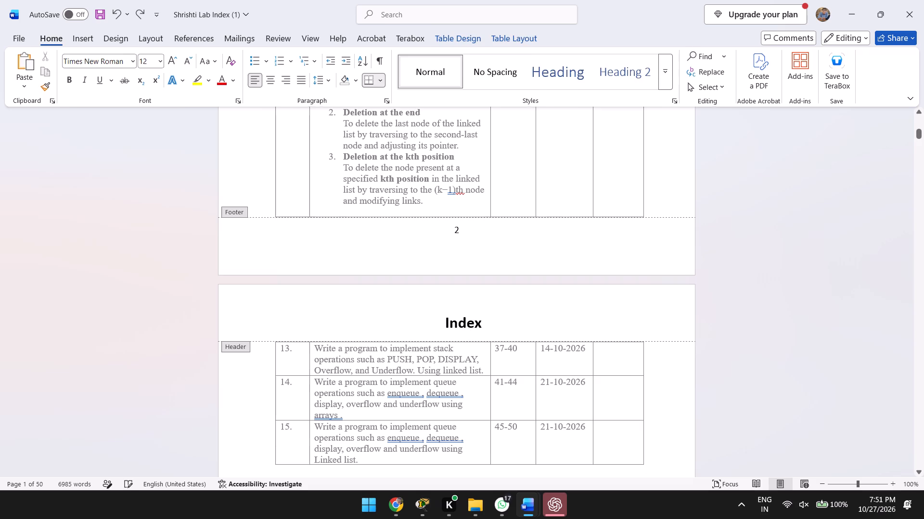
pyautogui.press('Delete')
pyautogui.press('Delete')
pyautogui.press('Delete')
pyautogui.press('Delete')
pyautogui.press('Delete')
pyautogui.press('Delete')
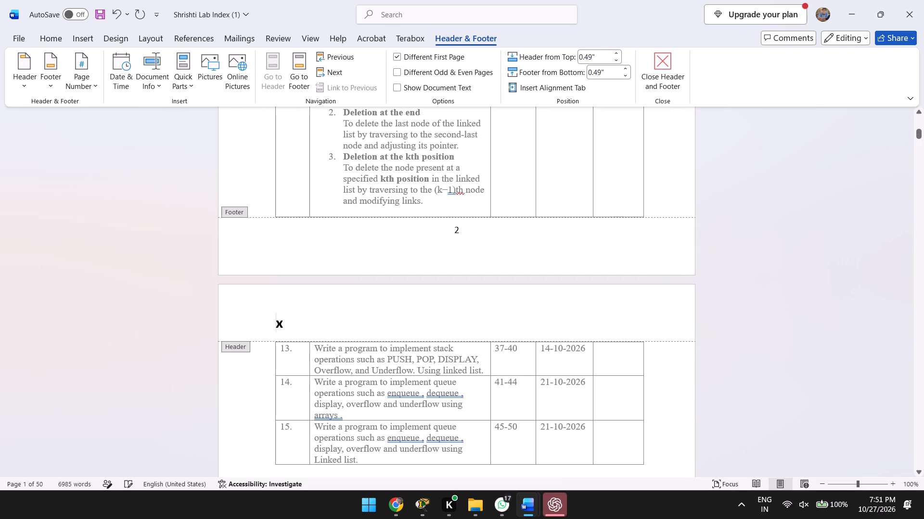
pyautogui.scroll(10, 464, 324)
pyautogui.click(663, 78)
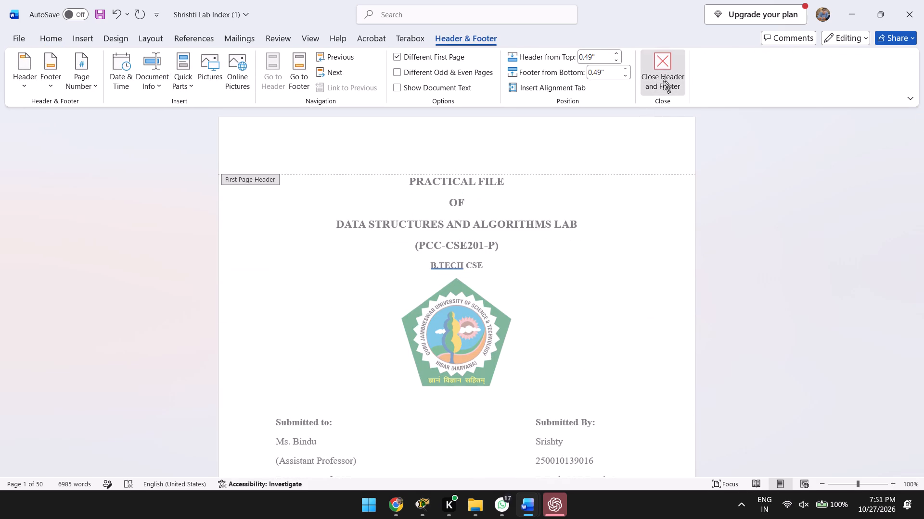
pyautogui.scroll(-1, 548, 353)
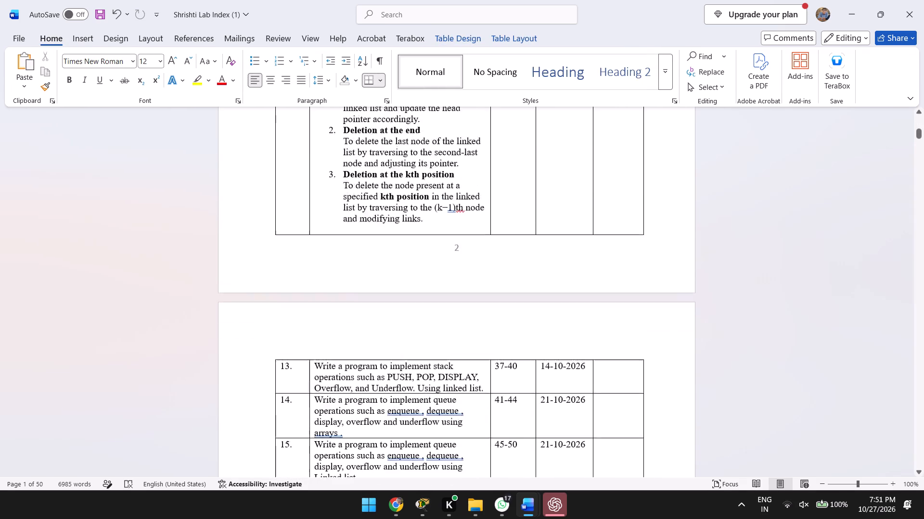
pyautogui.scroll(2, 548, 353)
pyautogui.scroll(1, 440, 248)
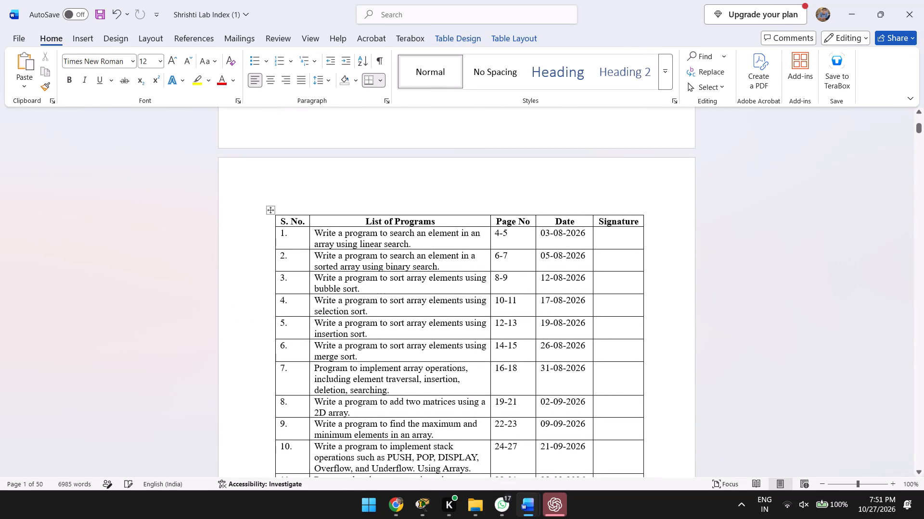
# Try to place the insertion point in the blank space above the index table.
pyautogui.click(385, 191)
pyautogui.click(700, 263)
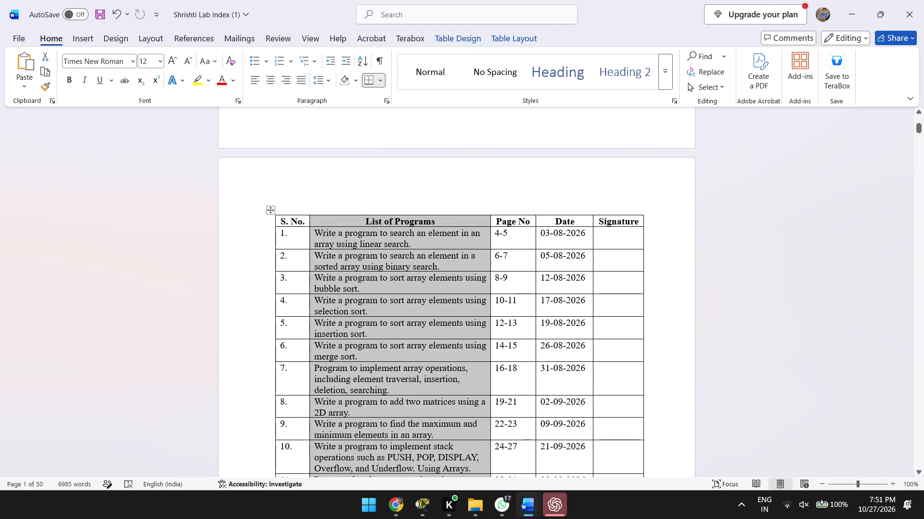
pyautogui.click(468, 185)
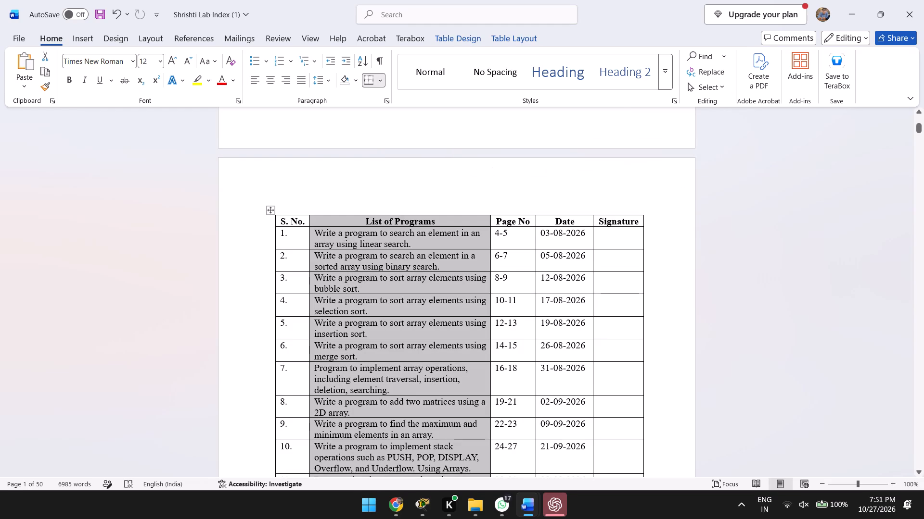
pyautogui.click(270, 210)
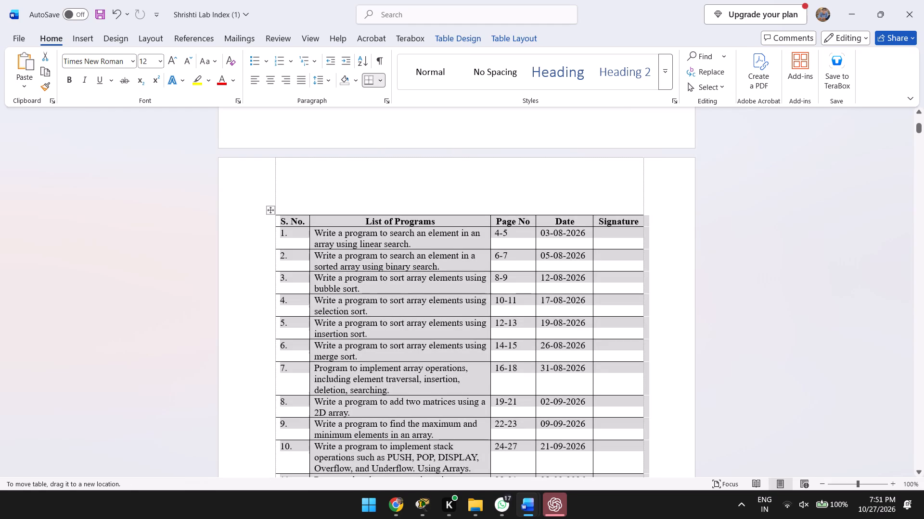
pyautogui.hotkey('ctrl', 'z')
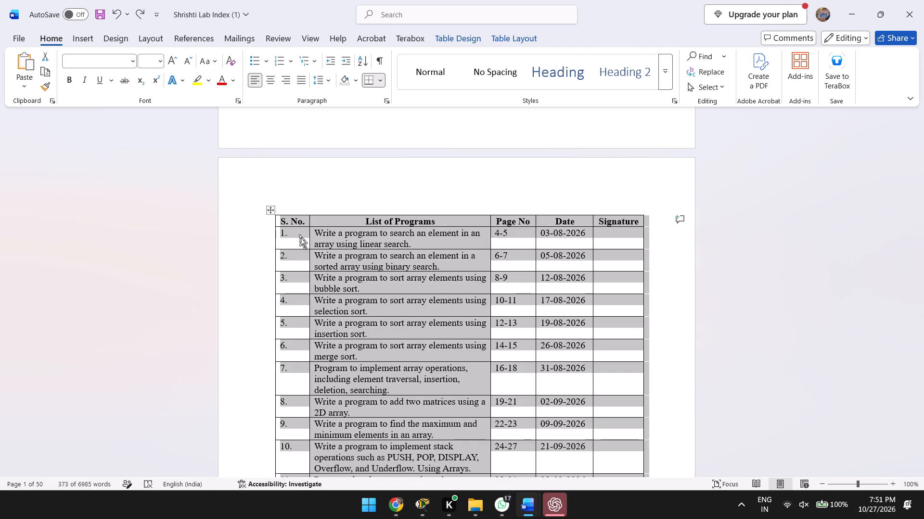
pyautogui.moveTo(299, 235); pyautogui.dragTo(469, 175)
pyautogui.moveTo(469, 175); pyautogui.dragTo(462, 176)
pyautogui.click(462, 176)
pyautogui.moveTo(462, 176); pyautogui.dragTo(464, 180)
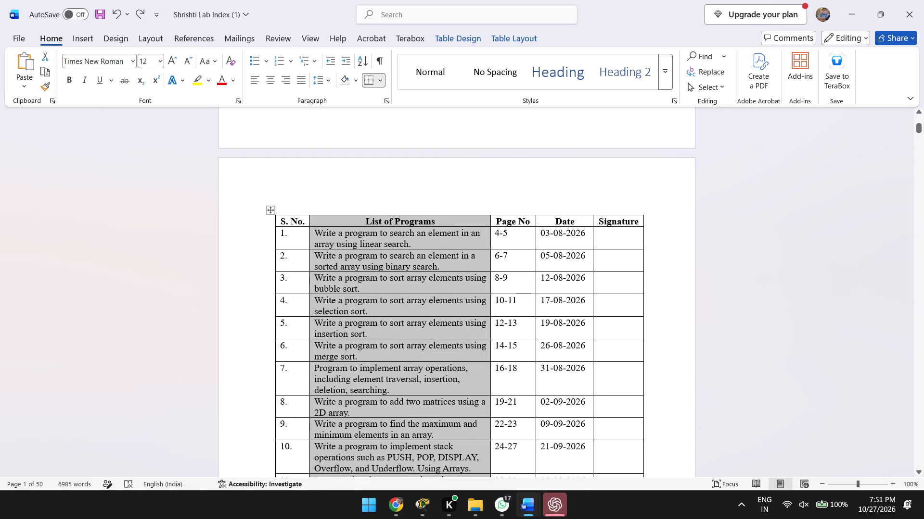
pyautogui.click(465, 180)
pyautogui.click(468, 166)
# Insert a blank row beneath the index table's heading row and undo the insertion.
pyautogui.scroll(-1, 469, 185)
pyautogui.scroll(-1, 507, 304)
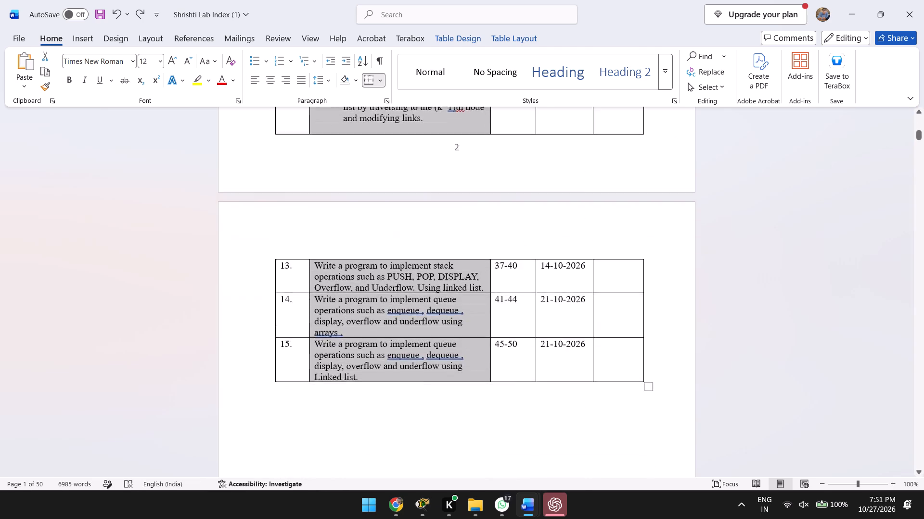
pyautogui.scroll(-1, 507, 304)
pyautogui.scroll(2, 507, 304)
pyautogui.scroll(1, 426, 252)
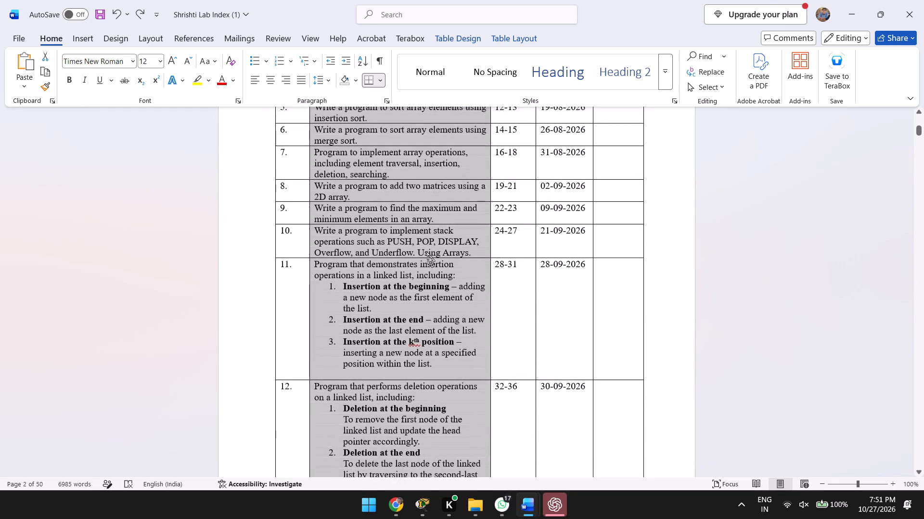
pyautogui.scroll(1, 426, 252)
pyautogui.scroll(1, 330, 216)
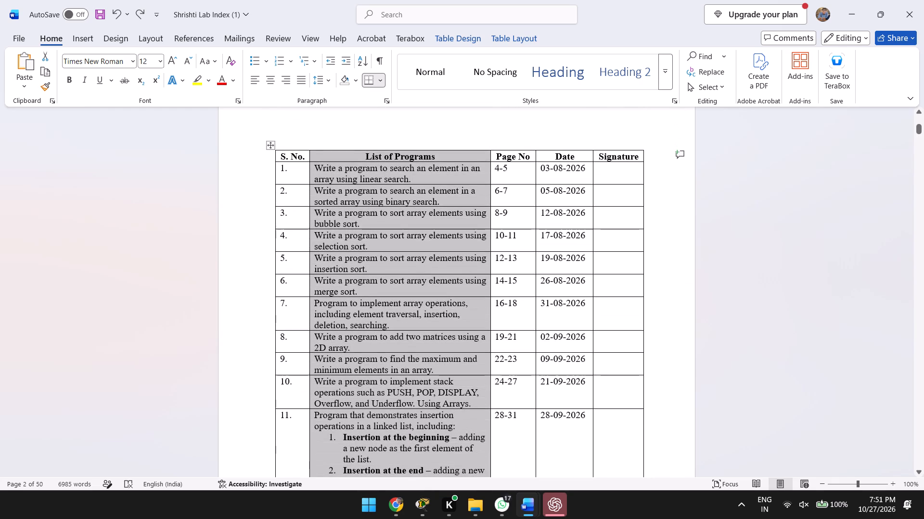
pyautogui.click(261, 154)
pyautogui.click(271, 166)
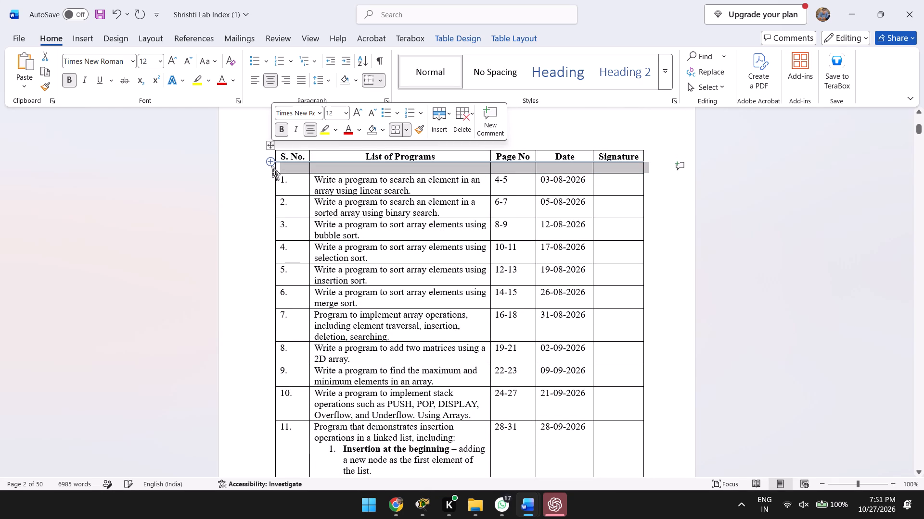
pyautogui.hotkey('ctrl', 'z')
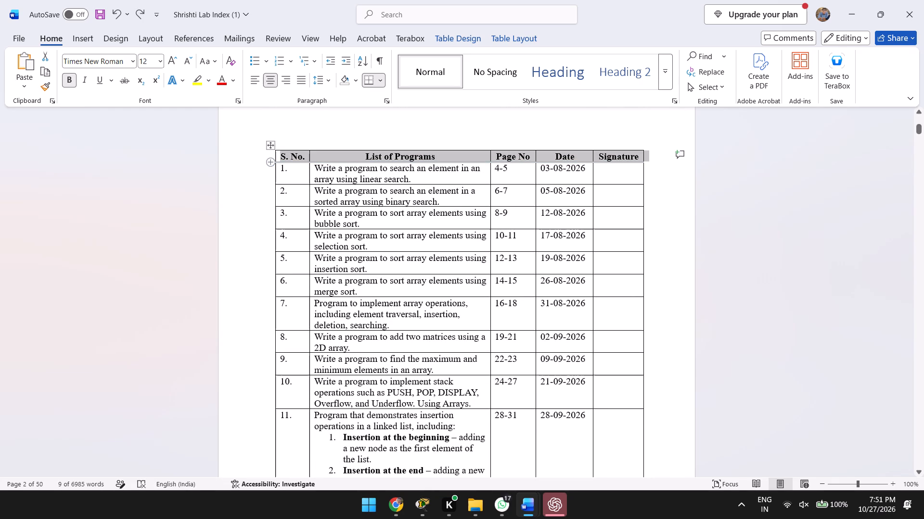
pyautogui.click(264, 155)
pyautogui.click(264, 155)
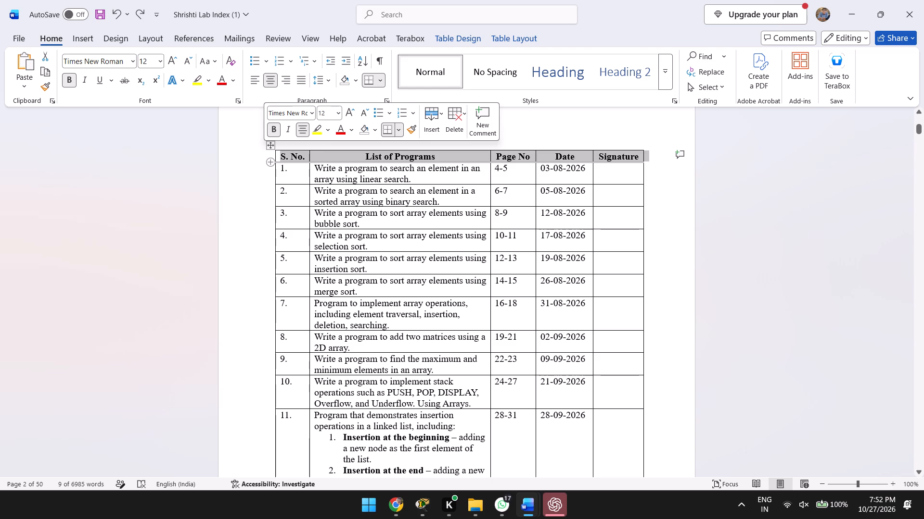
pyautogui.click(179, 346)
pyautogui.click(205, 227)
# Place the insertion point in the empty paragraph between the cover page's session line and the index table.
pyautogui.scroll(2, 205, 227)
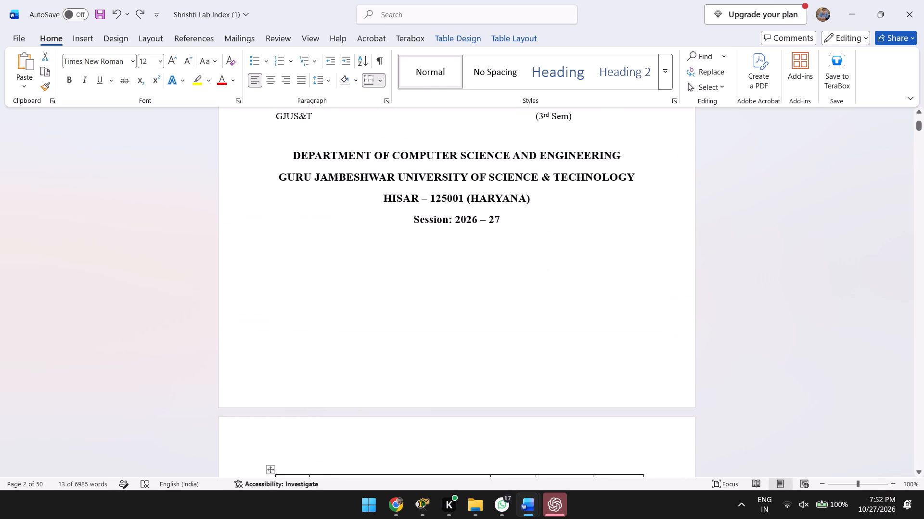
pyautogui.click(504, 231)
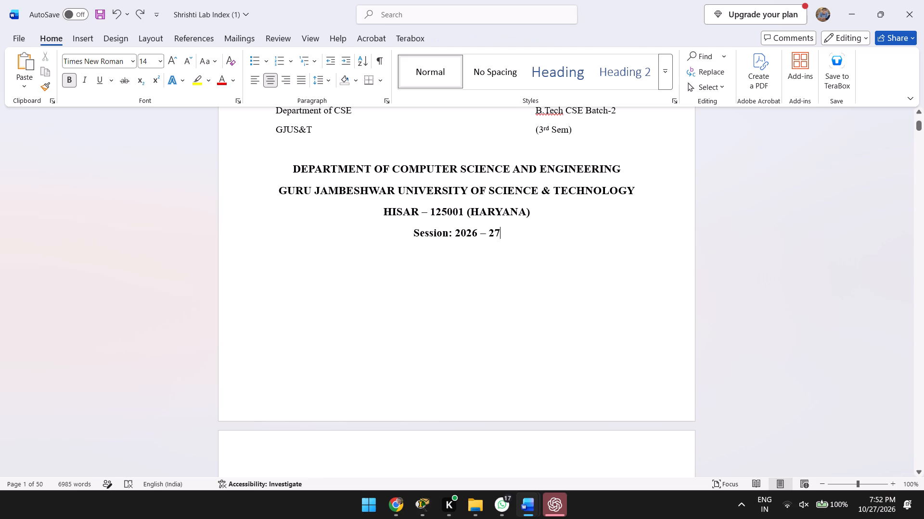
pyautogui.press('Down')
pyautogui.press('Down')
pyautogui.press('Down')
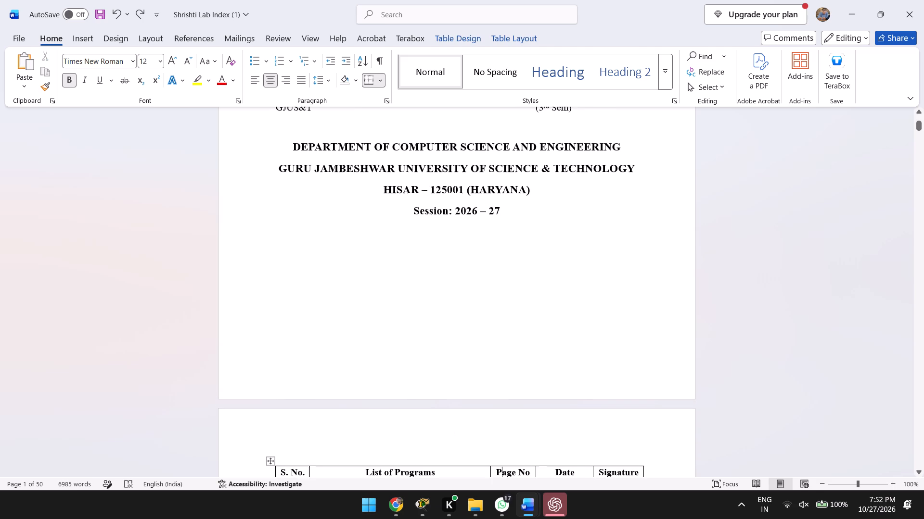
pyautogui.press('Down')
pyautogui.press('Down')
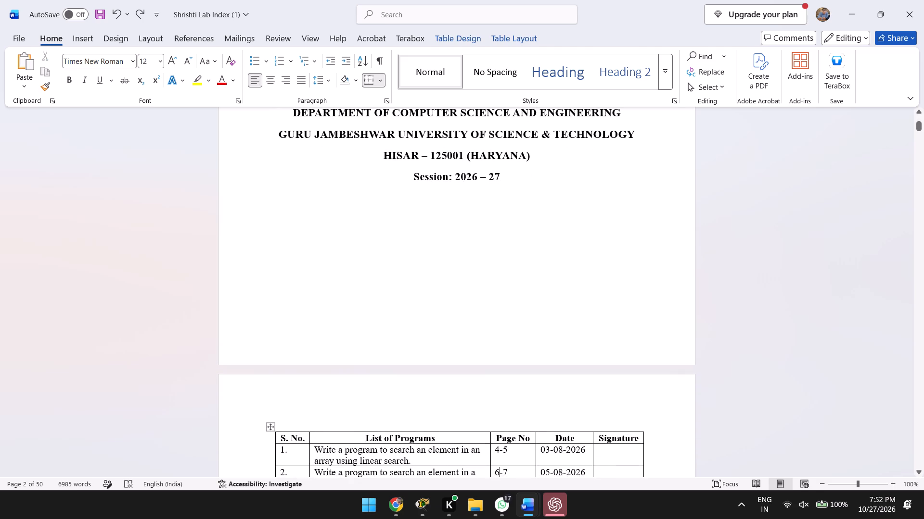
pyautogui.press('Down')
pyautogui.press('Up')
pyautogui.press('Up')
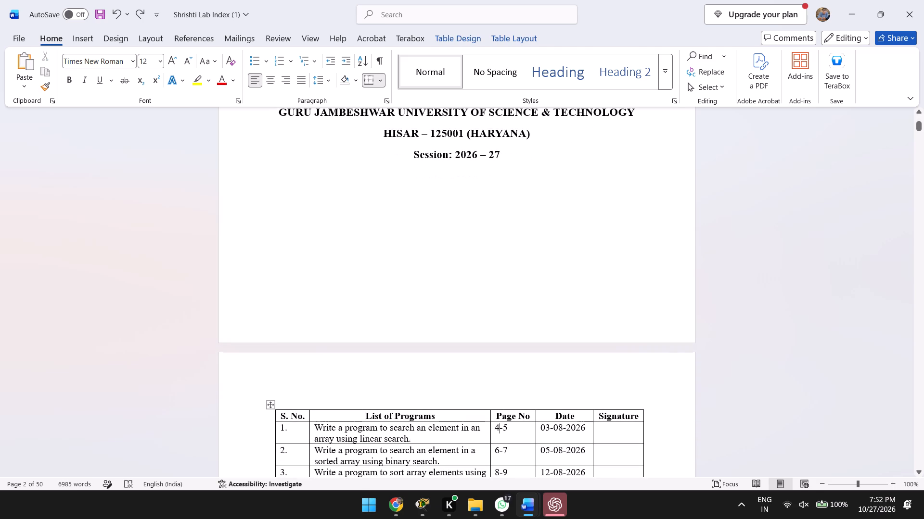
pyautogui.press('Up')
pyautogui.press('Up')
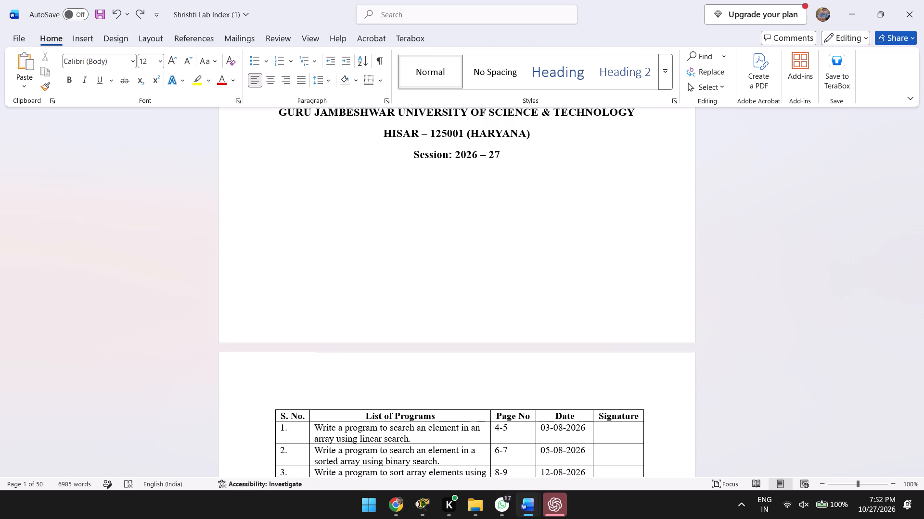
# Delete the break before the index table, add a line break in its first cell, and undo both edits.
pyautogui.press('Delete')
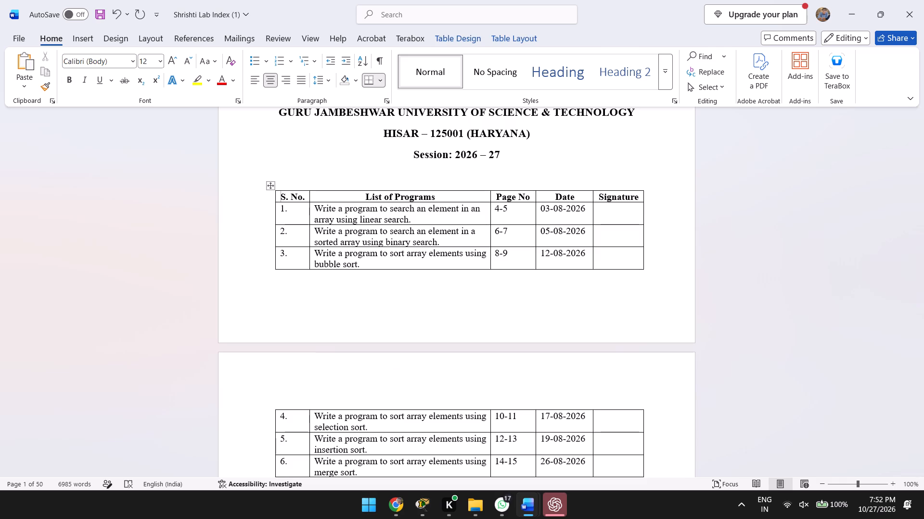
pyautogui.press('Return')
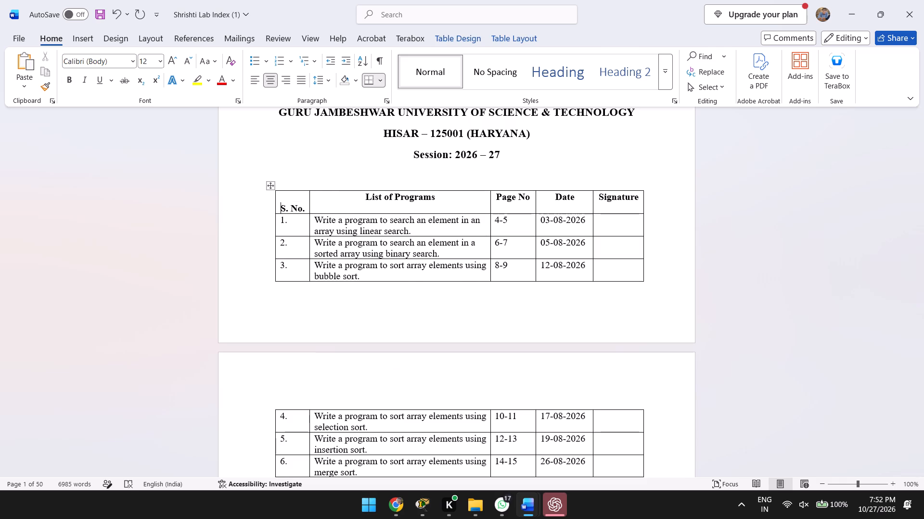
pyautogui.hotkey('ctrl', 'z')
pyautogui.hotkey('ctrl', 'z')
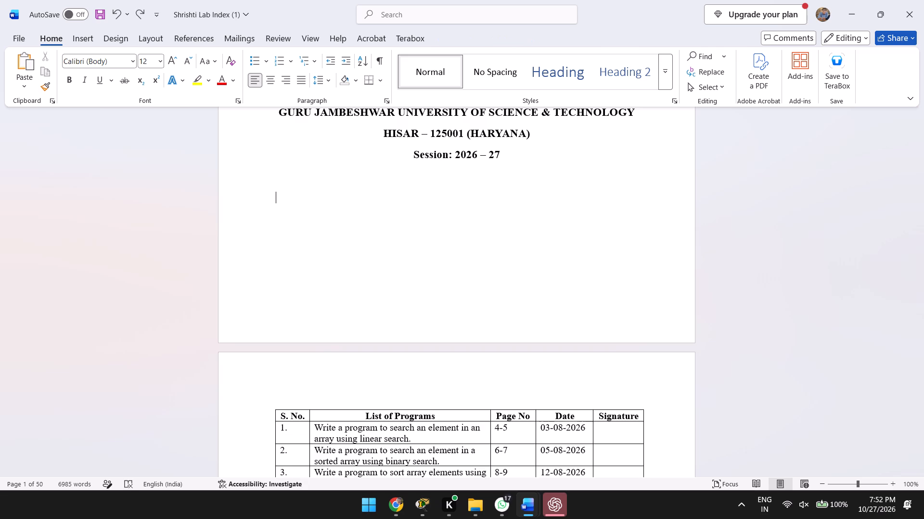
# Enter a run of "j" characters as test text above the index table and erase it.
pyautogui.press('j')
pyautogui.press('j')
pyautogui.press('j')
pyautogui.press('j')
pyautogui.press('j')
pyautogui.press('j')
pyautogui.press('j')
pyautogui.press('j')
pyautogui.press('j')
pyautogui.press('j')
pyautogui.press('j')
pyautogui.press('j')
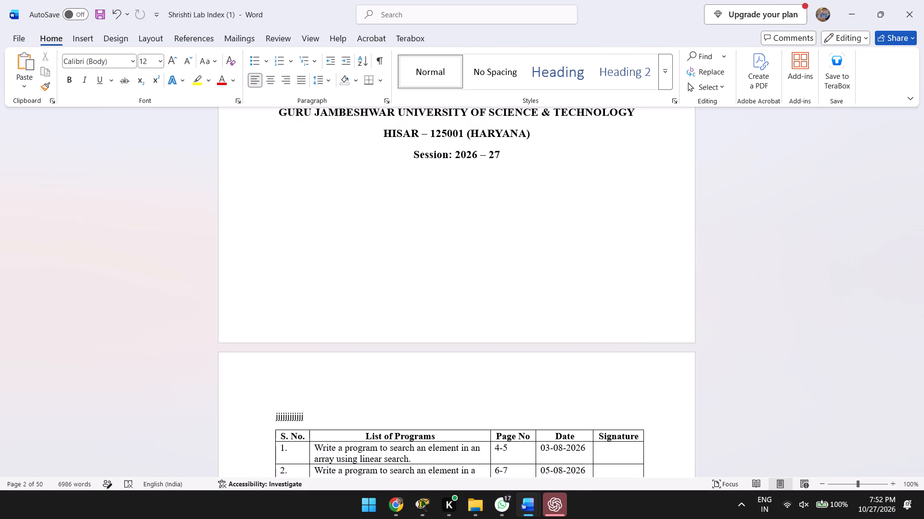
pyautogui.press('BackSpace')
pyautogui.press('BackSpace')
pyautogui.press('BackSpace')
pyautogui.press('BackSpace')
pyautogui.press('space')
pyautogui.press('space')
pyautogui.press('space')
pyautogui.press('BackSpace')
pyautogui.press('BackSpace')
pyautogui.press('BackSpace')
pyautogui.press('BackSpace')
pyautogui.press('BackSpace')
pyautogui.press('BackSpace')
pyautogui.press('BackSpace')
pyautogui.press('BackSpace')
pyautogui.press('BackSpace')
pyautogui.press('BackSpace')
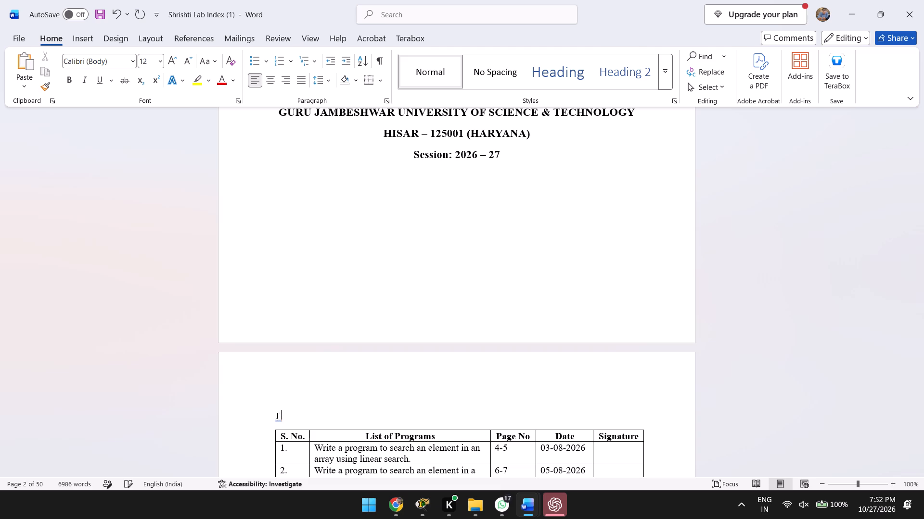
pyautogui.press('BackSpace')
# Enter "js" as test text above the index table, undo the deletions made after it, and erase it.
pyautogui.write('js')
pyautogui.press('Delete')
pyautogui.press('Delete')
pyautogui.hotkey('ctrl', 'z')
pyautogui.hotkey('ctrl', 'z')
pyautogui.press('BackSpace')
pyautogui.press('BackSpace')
# Add a centred "INDEX" heading above the index table in bold 18 pt Times New Roman.
pyautogui.click(270, 82)
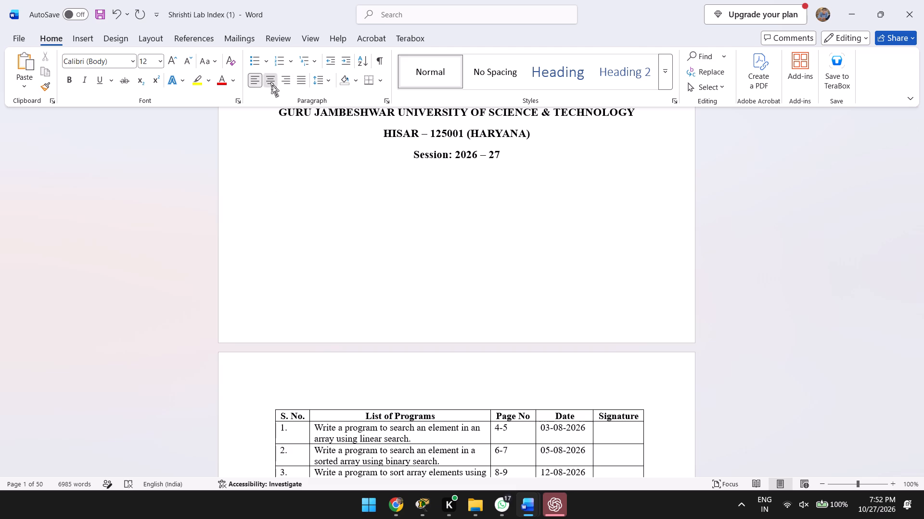
pyautogui.hotkey('ctrl', 'shift', '.')
pyautogui.hotkey('ctrl', 'shift', '.')
pyautogui.hotkey('ctrl', 'shift', '.')
pyautogui.hotkey('ctrl', 'b')
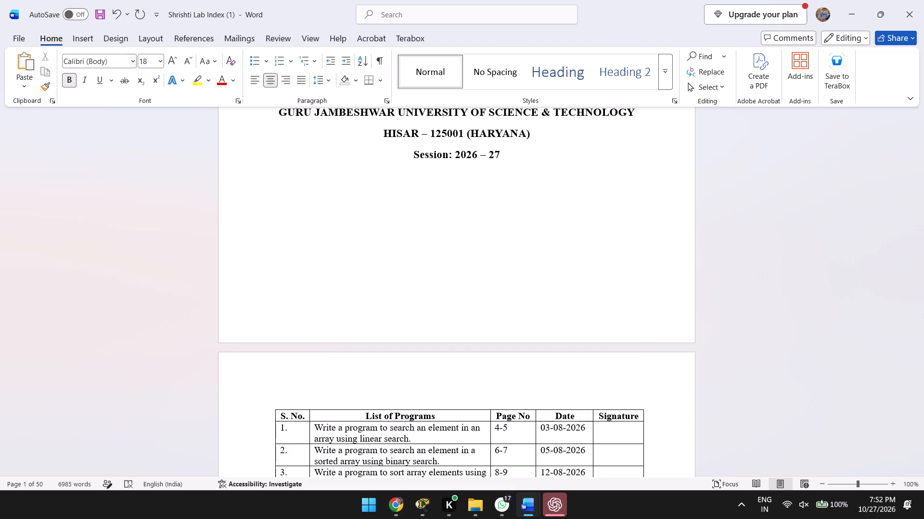
pyautogui.click(128, 63)
pyautogui.click(130, 63)
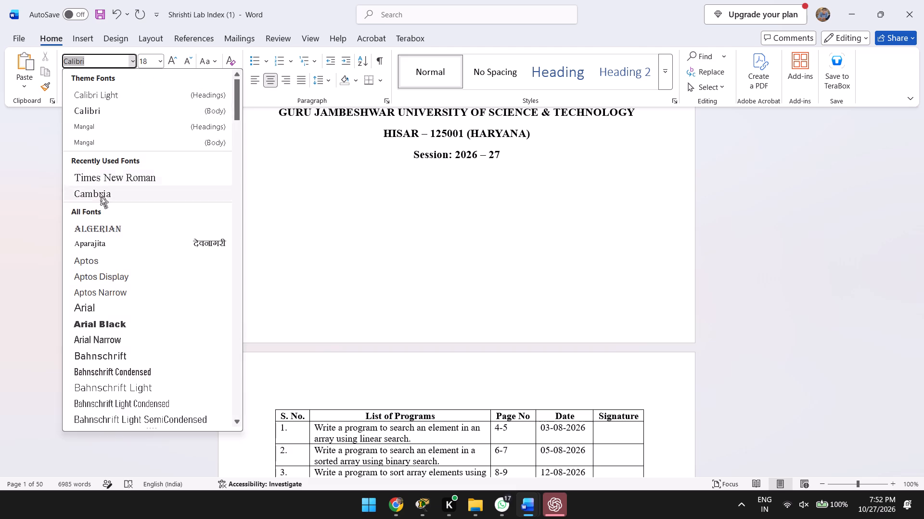
pyautogui.click(103, 184)
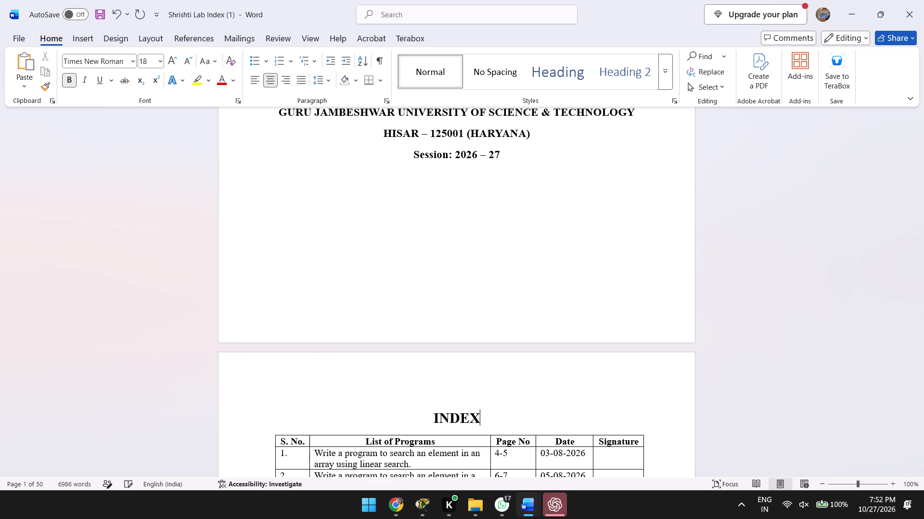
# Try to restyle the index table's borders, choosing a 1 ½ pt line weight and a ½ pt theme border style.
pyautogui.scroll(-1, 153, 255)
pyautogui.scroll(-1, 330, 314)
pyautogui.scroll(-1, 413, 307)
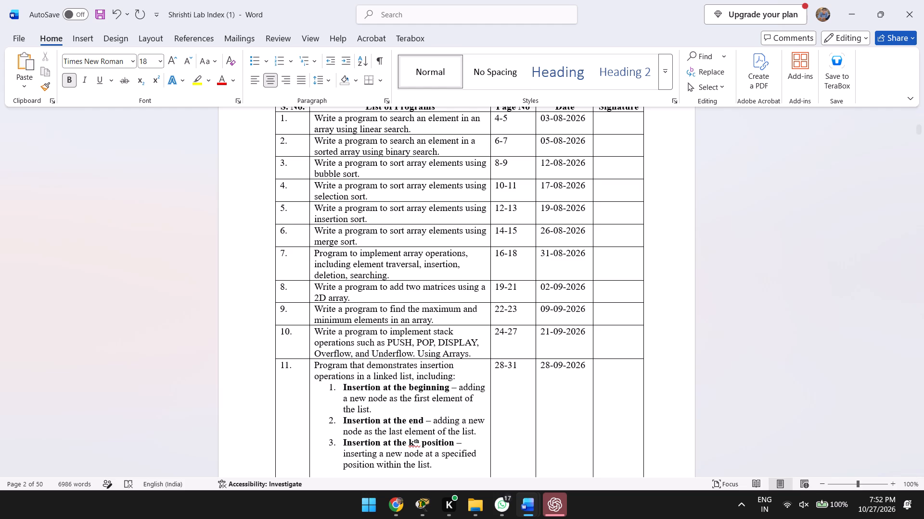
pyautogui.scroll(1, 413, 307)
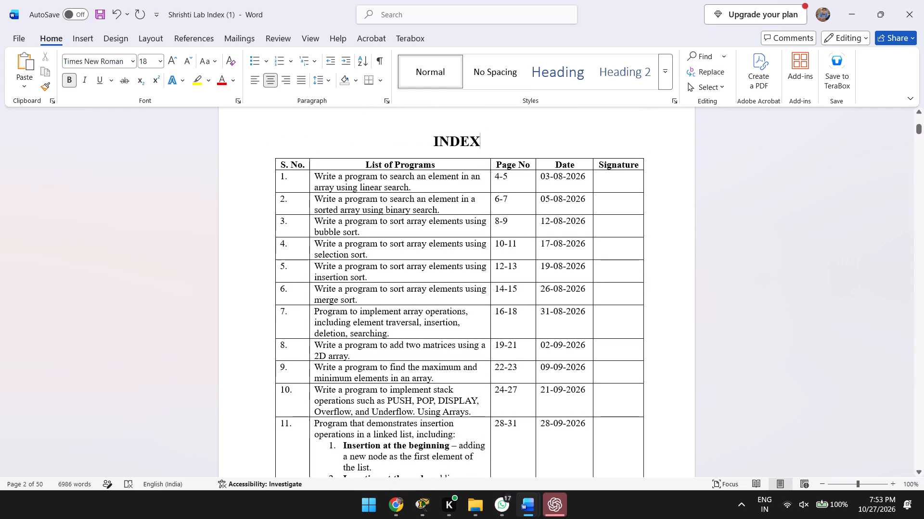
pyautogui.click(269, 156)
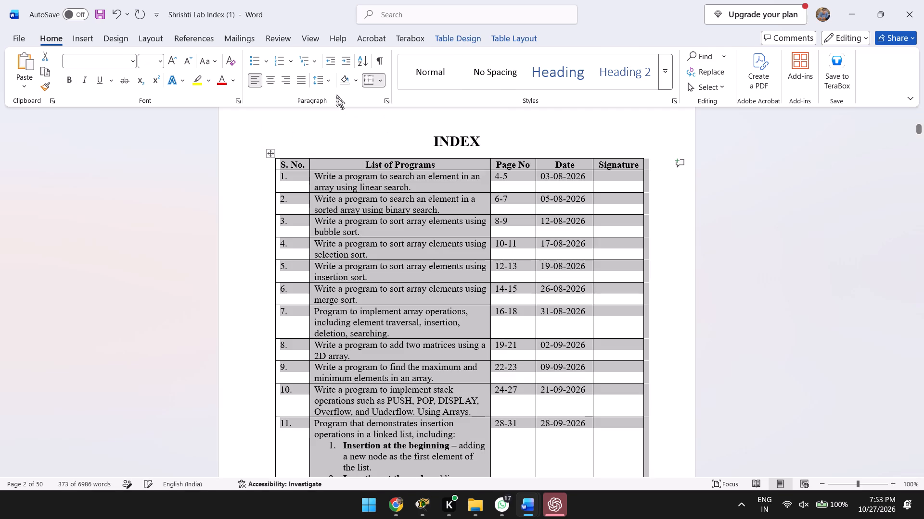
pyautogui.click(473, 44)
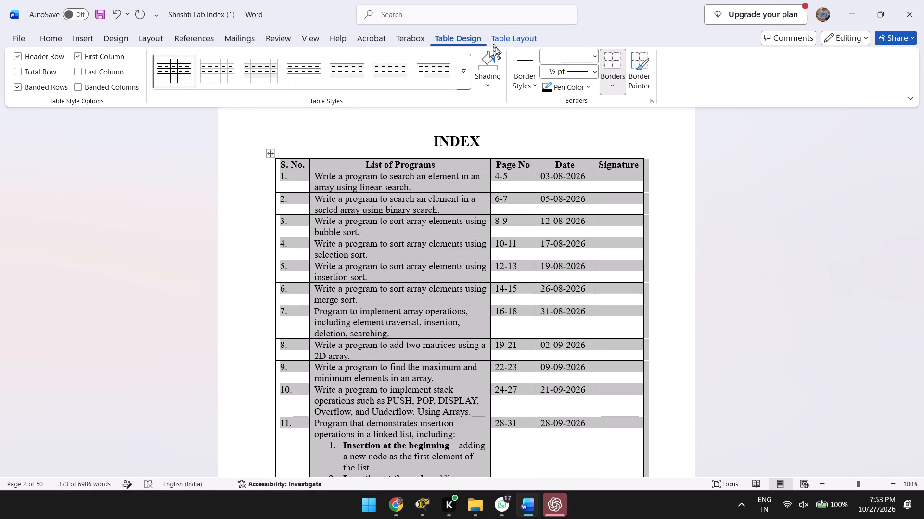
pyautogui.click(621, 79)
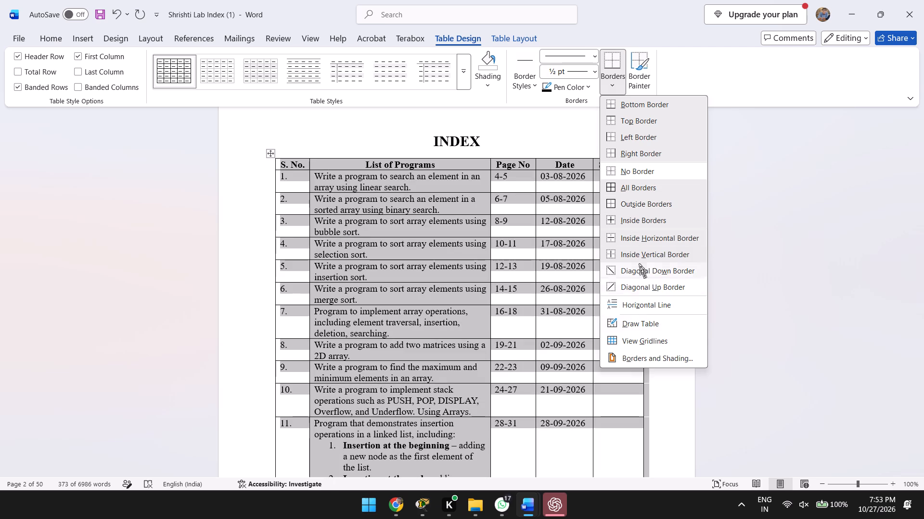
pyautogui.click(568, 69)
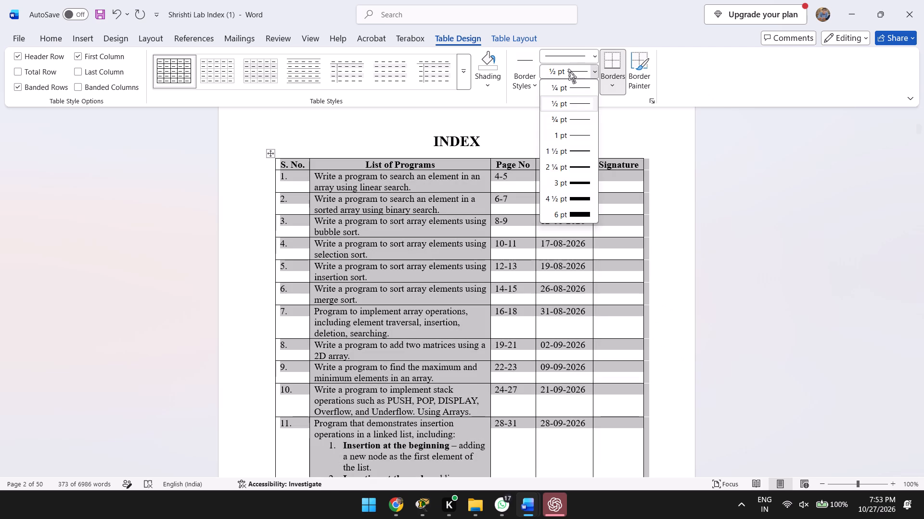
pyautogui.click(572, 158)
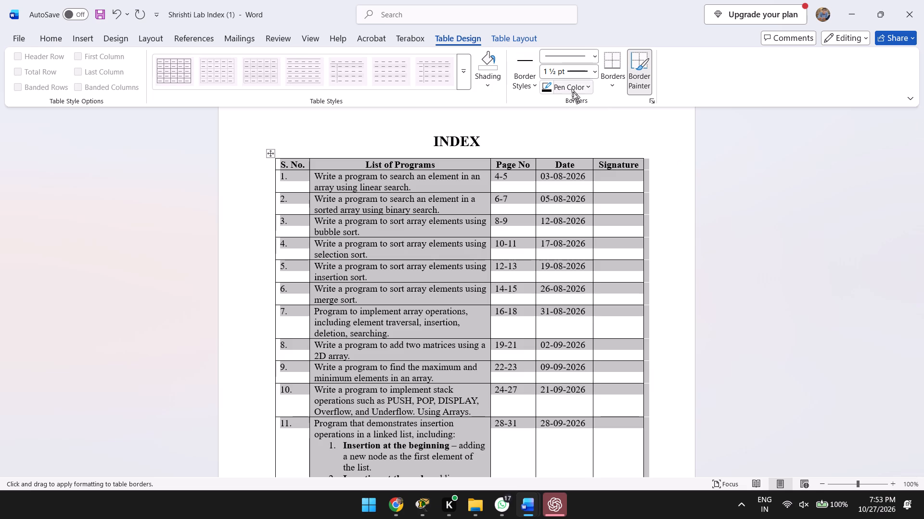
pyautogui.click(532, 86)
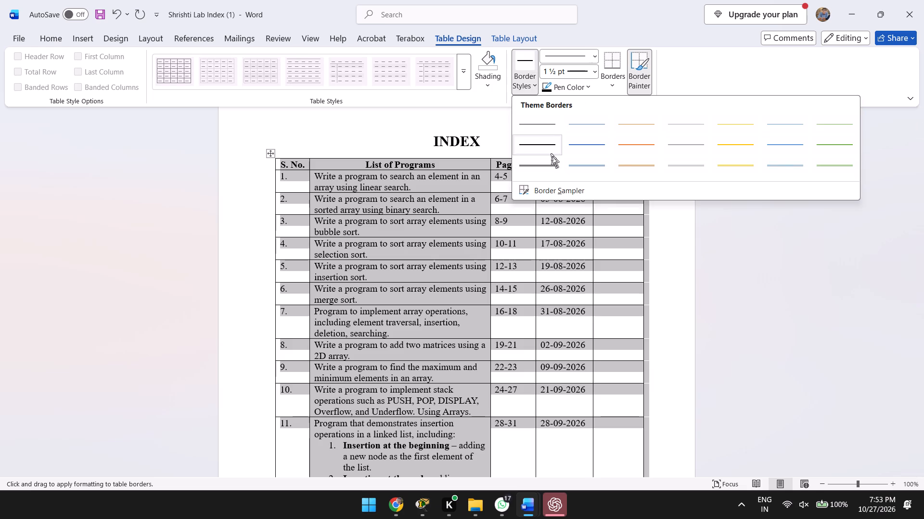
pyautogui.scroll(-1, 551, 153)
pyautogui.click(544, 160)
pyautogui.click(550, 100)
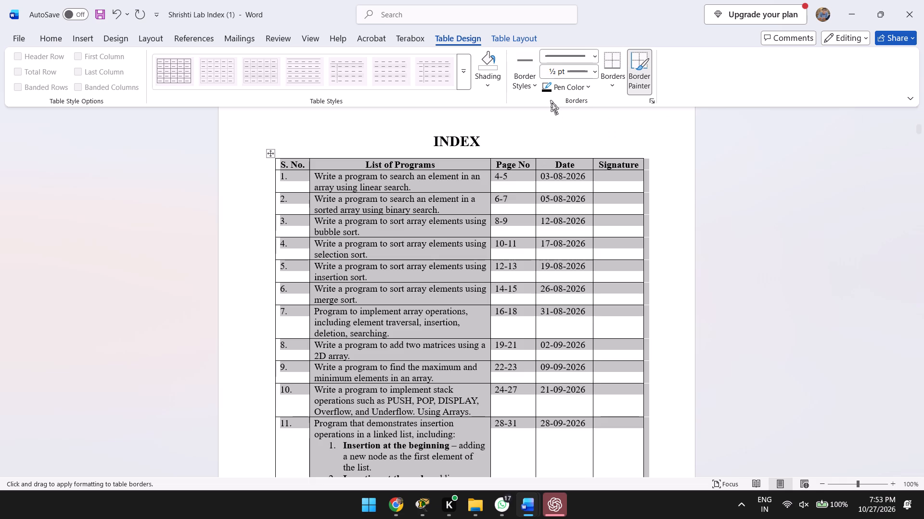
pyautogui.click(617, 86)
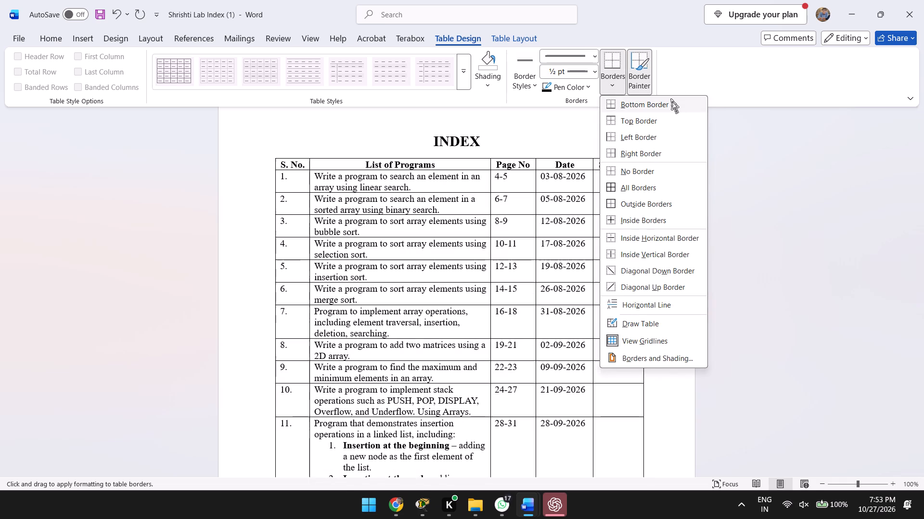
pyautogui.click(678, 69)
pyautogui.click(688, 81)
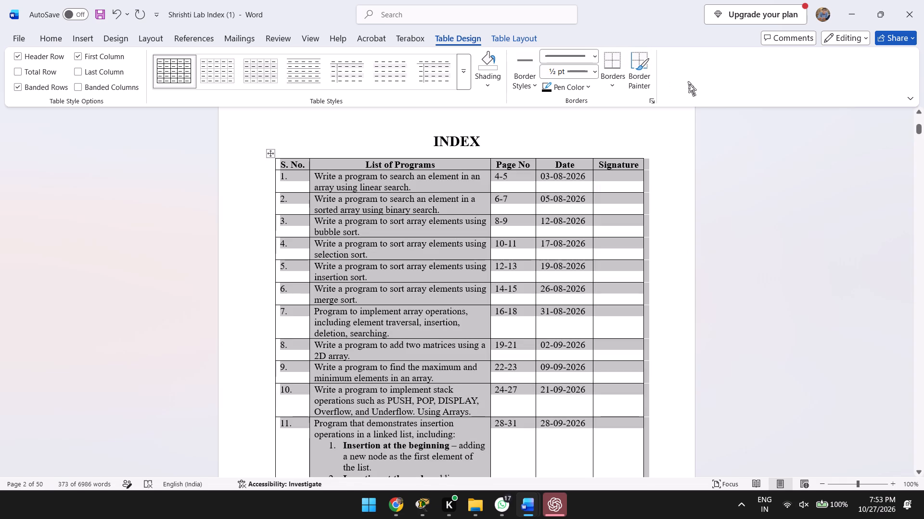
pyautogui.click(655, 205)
# Save the lab file document.
pyautogui.scroll(-1, 650, 240)
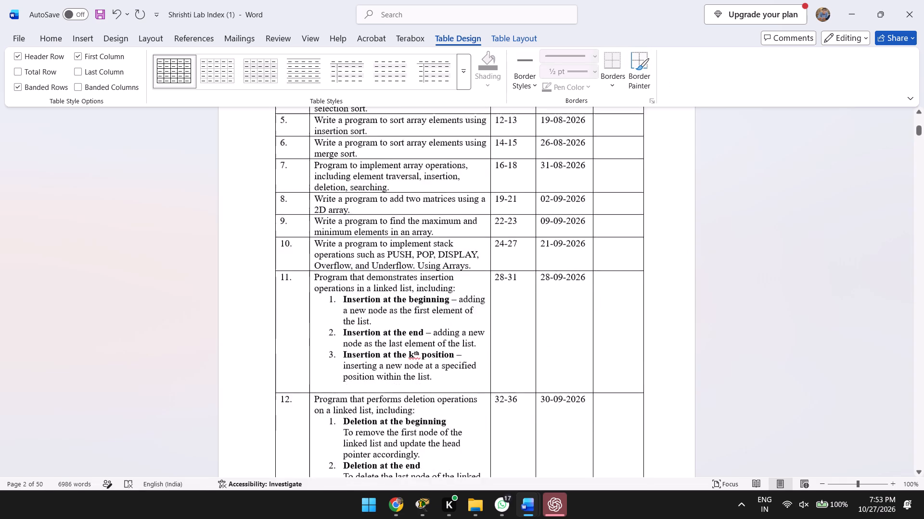
pyautogui.scroll(-2, 650, 240)
pyautogui.hotkey('ctrl', 's')
pyautogui.hotkey('ctrl', 's')
pyautogui.hotkey('ctrl', 's')
pyautogui.hotkey('ctrl', 's')
pyautogui.hotkey('ctrl', 's')
pyautogui.hotkey('ctrl', 's')
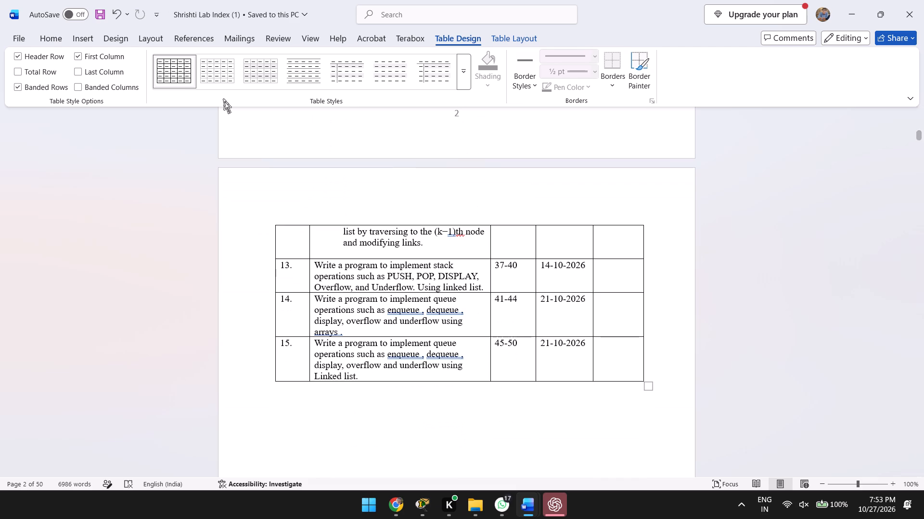
# Set up a PDF copy of the document in Downloads under the name Shrishti Lab Index (1).
pyautogui.click(6, 32)
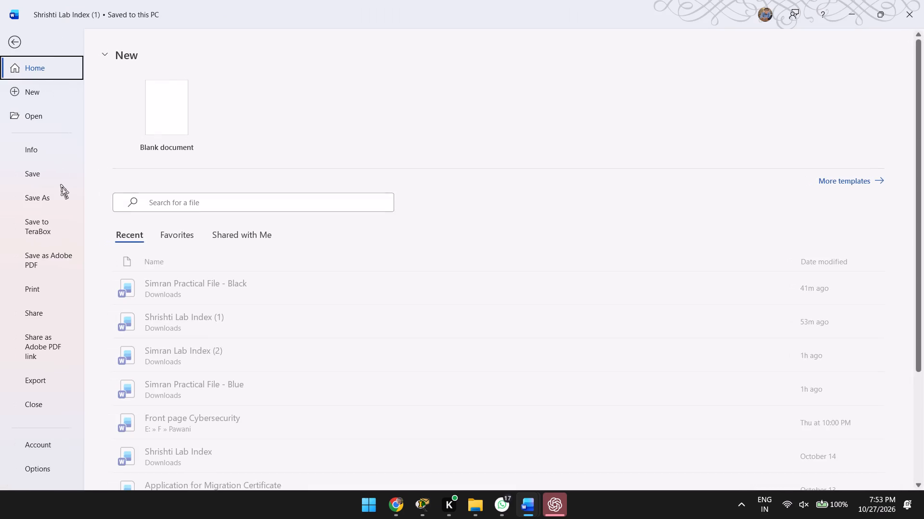
pyautogui.click(57, 193)
pyautogui.click(171, 325)
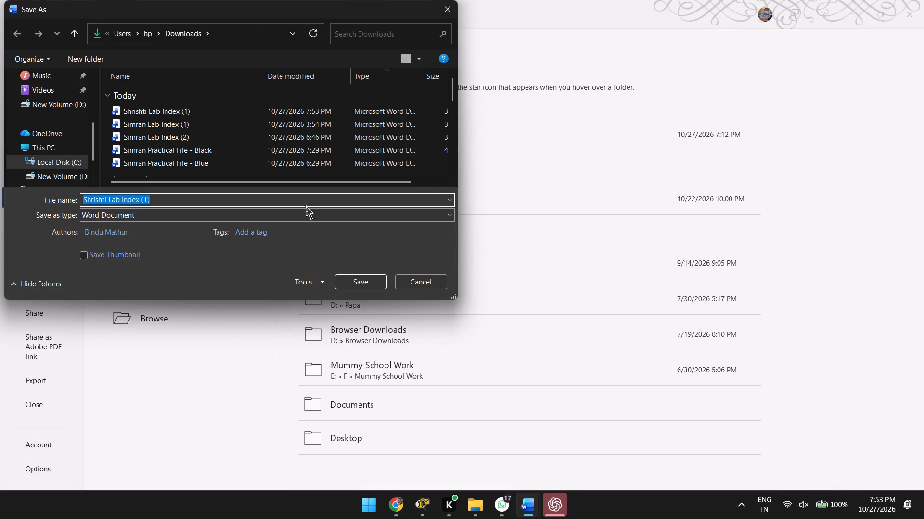
pyautogui.click(305, 213)
pyautogui.click(264, 285)
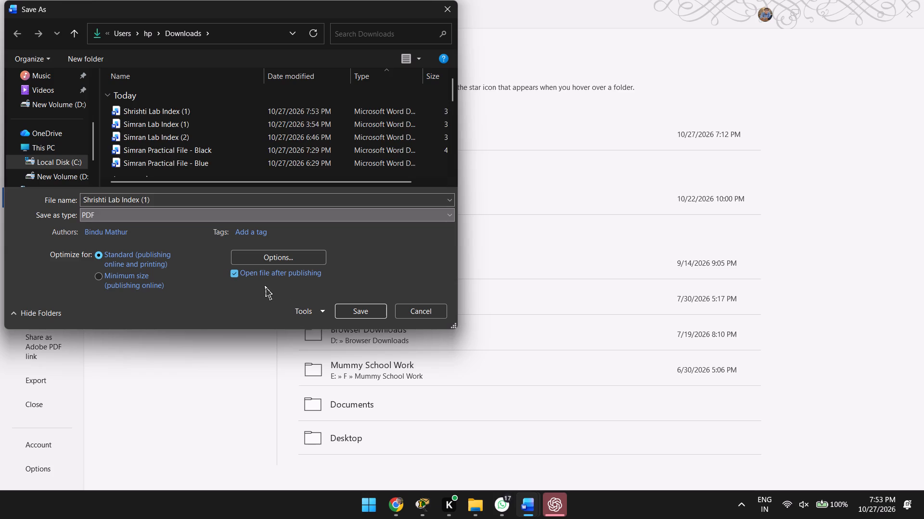
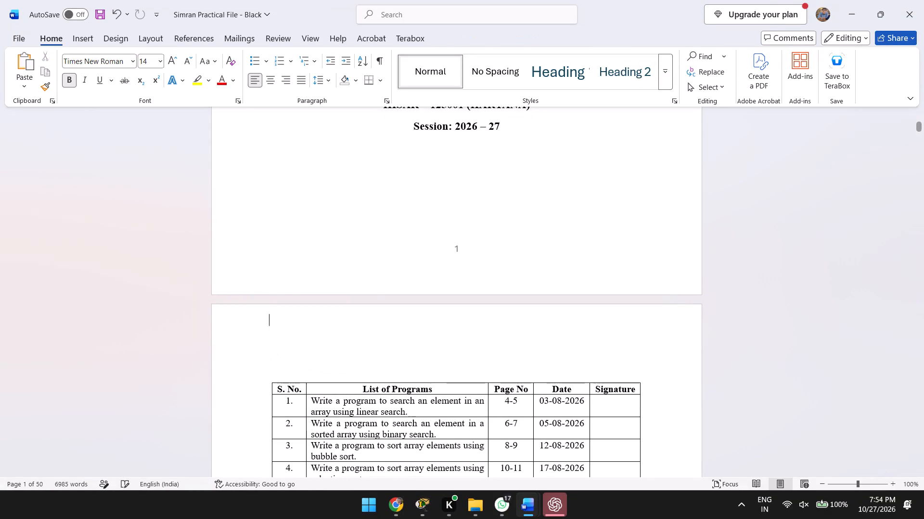
# Add a centred "INDEX" heading in bold 18 pt Times New Roman above the index table of Simran Practical File - Black.
pyautogui.press('BackSpace')
pyautogui.press('j')
pyautogui.press('BackSpace')
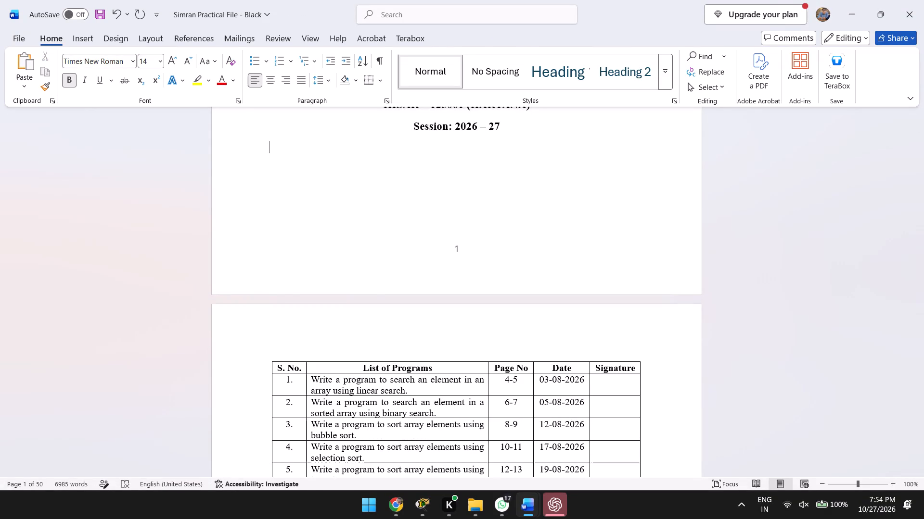
pyautogui.hotkey('ctrl', 'shift', '.')
pyautogui.hotkey('ctrl', 'shift', '.')
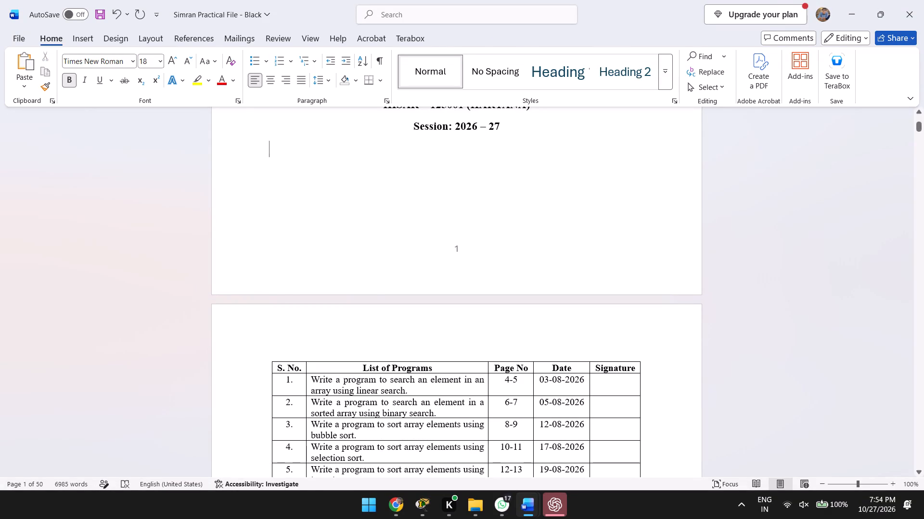
pyautogui.click(270, 83)
pyautogui.write('INDEX')
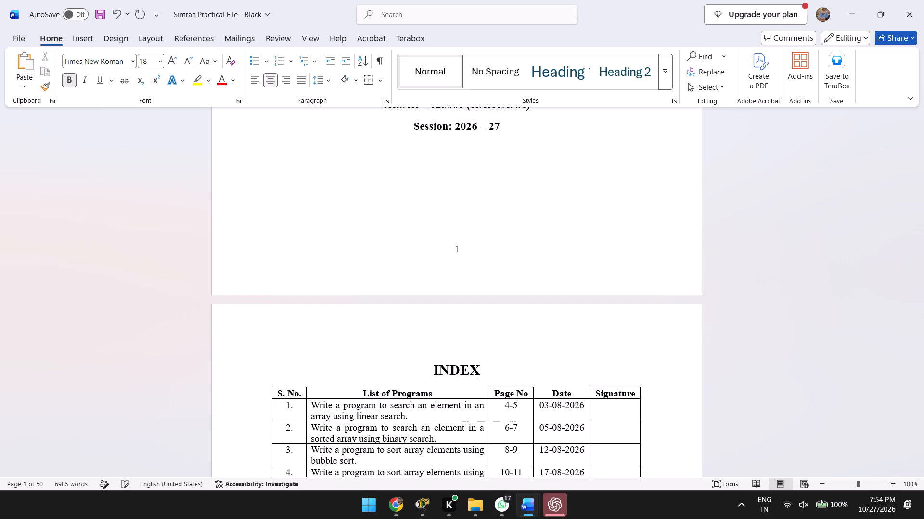
# Save the Simran Practical File - Black document.
pyautogui.scroll(-1, 309, 167)
pyautogui.hotkey('ctrl', 's')
pyautogui.hotkey('ctrl', 's')
pyautogui.hotkey('ctrl', 's')
pyautogui.hotkey('ctrl', 's')
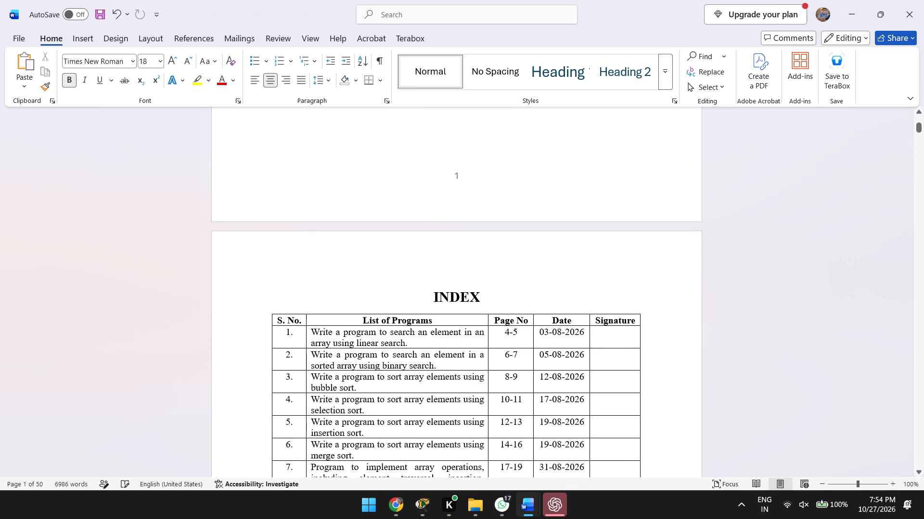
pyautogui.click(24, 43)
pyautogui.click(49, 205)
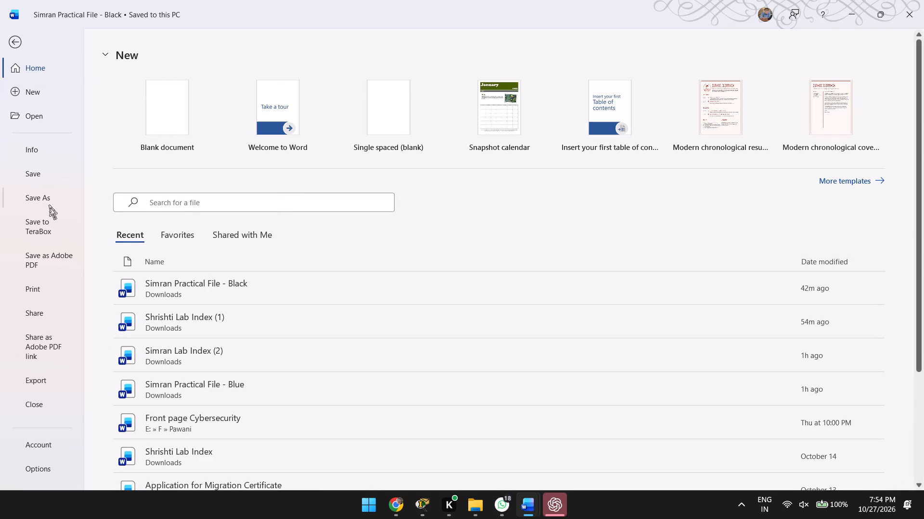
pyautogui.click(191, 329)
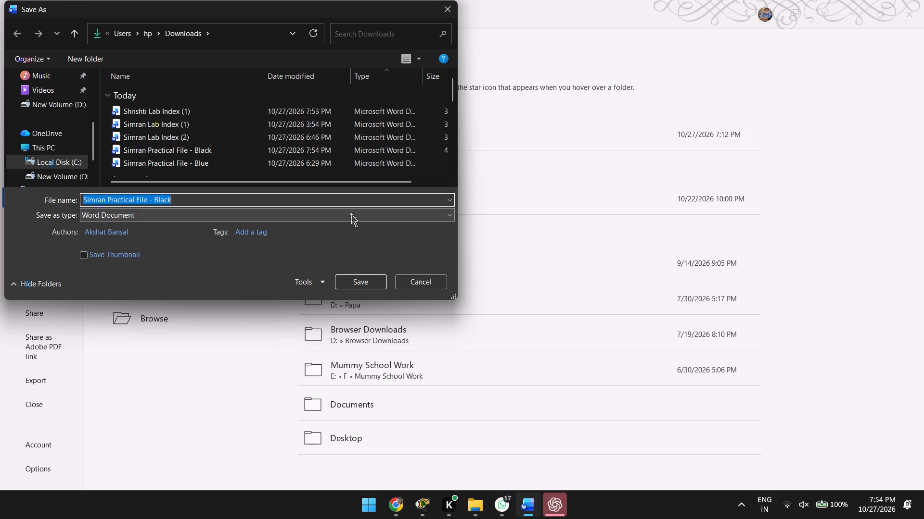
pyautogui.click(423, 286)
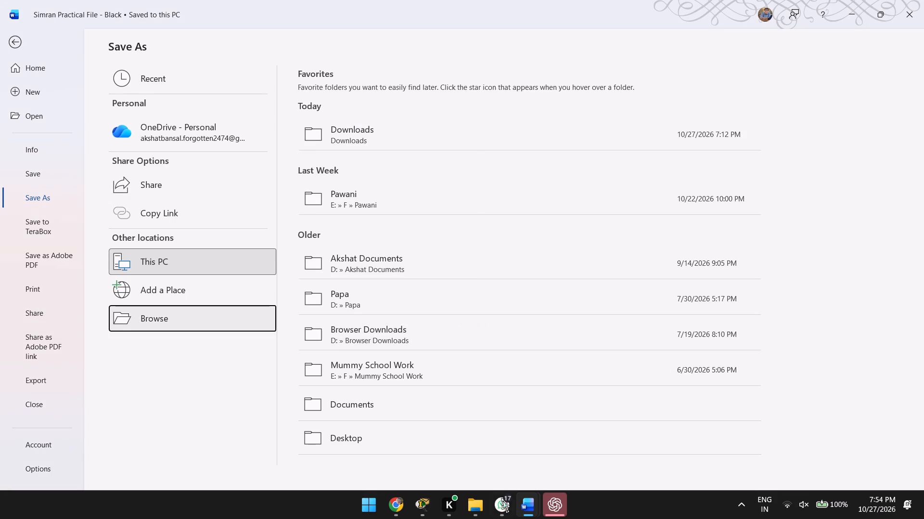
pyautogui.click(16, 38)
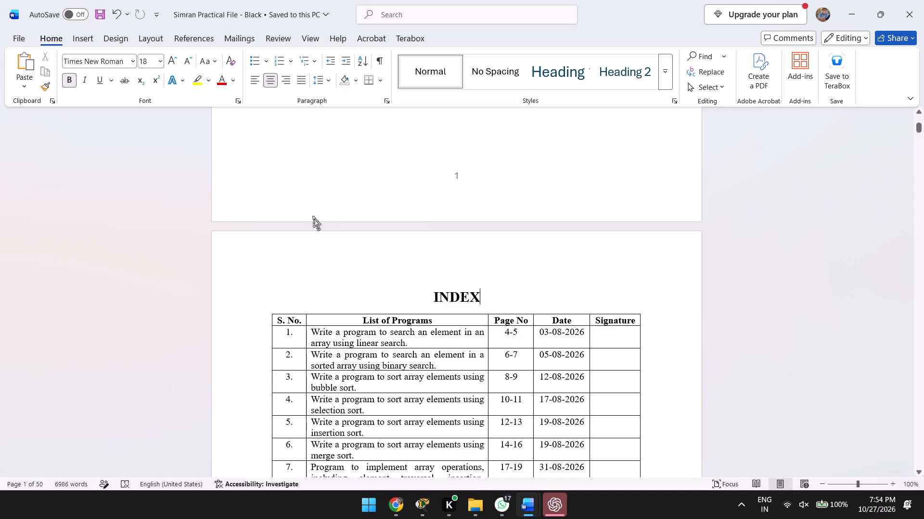
# Switch to the Shrishti Lab Index (1) document and go to Program 1's linear search source code.
pyautogui.hotkey('alt', 'Tab')
pyautogui.hotkey('alt', 'Tab')
pyautogui.scroll(-1, 441, 290)
pyautogui.scroll(-1, 534, 317)
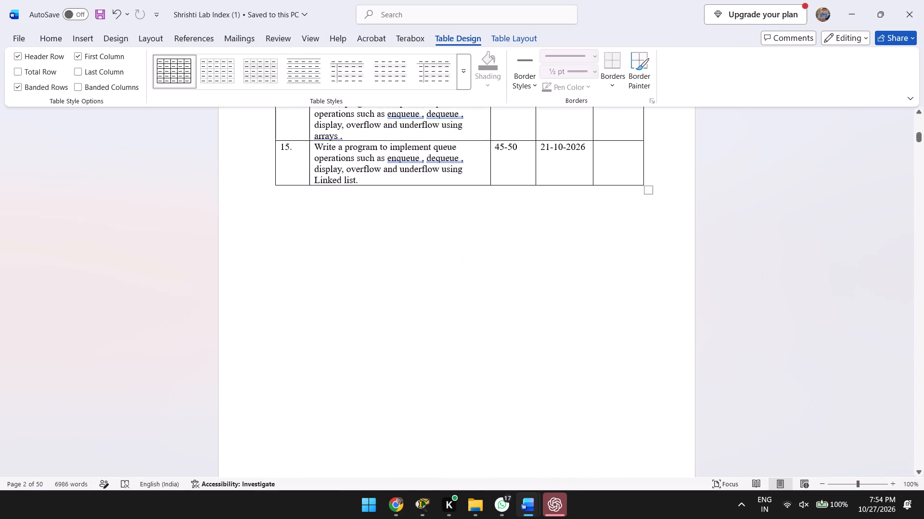
pyautogui.scroll(-2, 534, 317)
pyautogui.scroll(2, 534, 317)
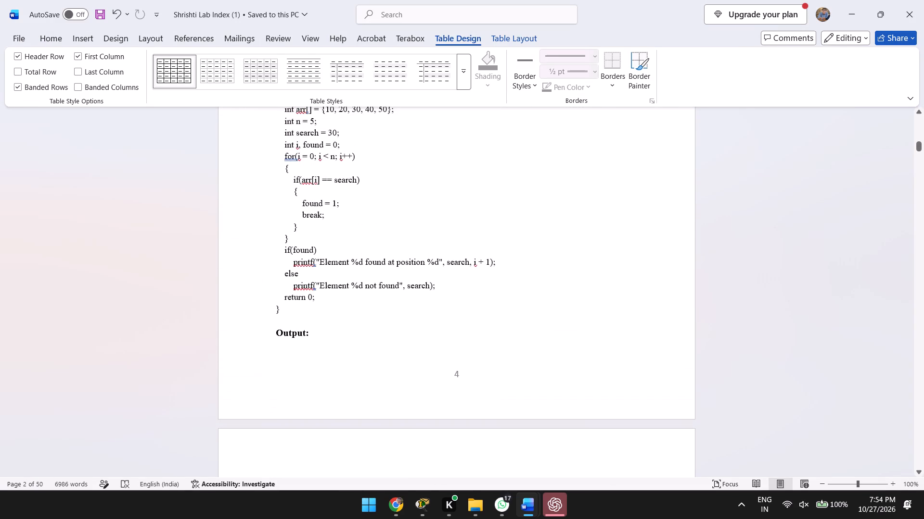
pyautogui.scroll(1, 427, 325)
pyautogui.scroll(-1, 427, 325)
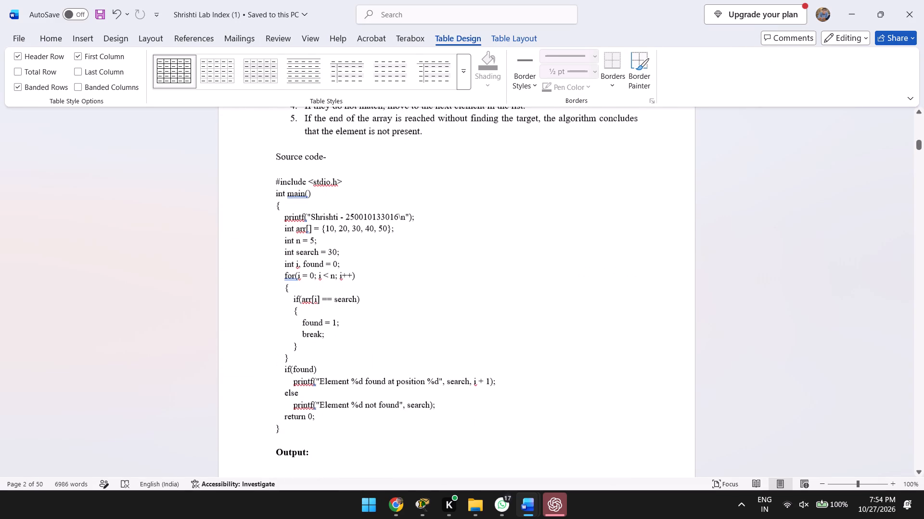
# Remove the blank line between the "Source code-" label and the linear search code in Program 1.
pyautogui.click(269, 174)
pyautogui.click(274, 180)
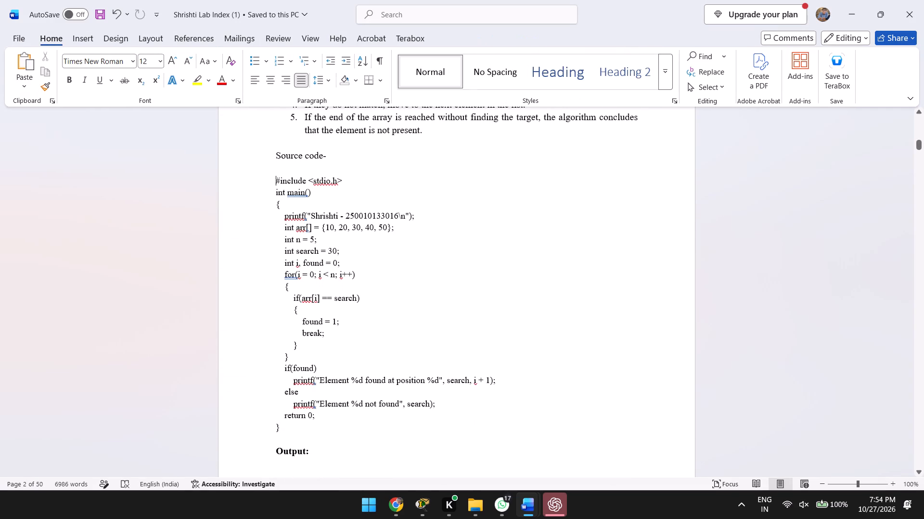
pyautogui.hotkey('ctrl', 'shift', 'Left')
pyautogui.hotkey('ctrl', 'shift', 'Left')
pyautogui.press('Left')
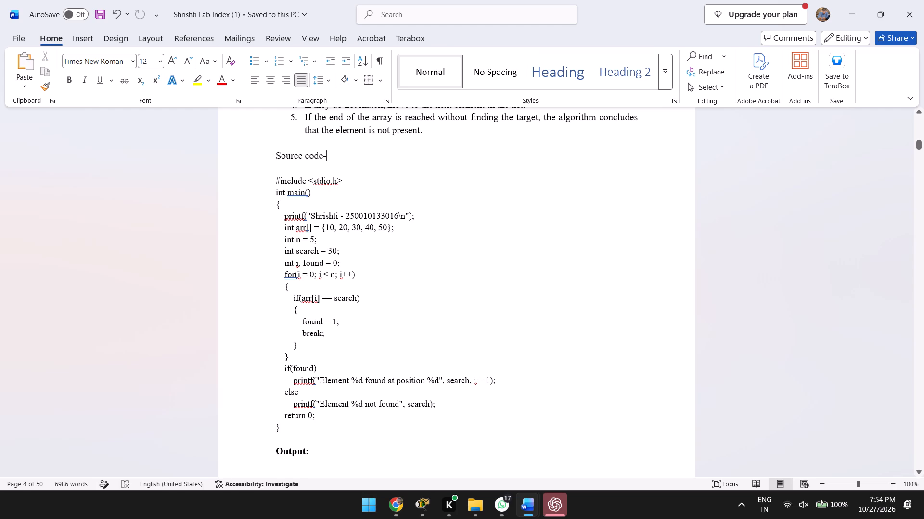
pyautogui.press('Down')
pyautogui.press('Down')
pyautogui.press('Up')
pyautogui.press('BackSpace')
# Make Program 1's entire linear search source code bold, from the #include line to the closing brace.
pyautogui.press('Down')
pyautogui.hotkey('ctrl', 'Left')
pyautogui.hotkey('ctrl', 'Left')
pyautogui.hotkey('ctrl', 'Left')
pyautogui.hotkey('ctrl', 'Left')
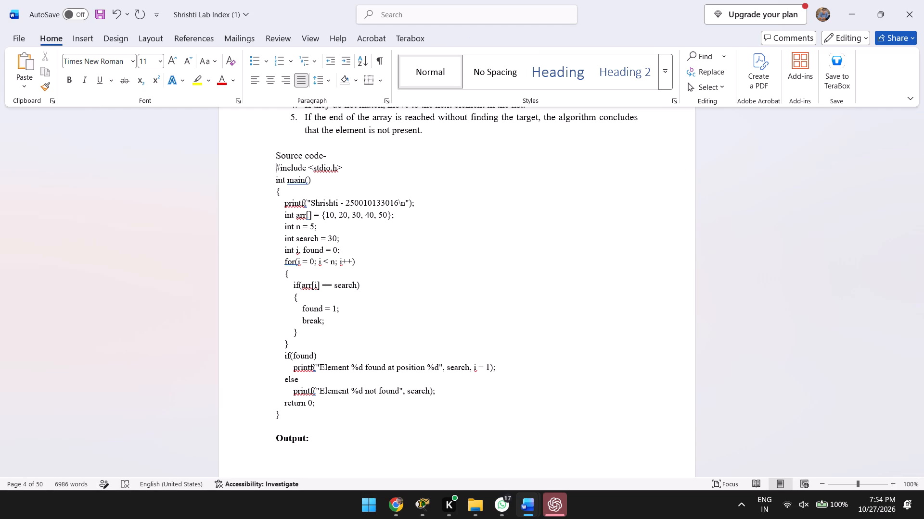
pyautogui.hotkey('ctrl', 'shift', 'Down')
pyautogui.hotkey('ctrl', 'shift', 'Down')
pyautogui.hotkey('ctrl', 'shift', 'Down')
pyautogui.hotkey('ctrl', 'shift', 'Down')
pyautogui.hotkey('ctrl', 'shift', 'Down')
pyautogui.hotkey('ctrl', 'shift', 'Down')
pyautogui.hotkey('ctrl', 'shift', 'Down')
pyautogui.hotkey('ctrl', 'shift', 'Down')
pyautogui.hotkey('ctrl', 'shift', 'Down')
pyautogui.hotkey('ctrl', 'shift', 'Down')
pyautogui.hotkey('ctrl', 'shift', 'Down')
pyautogui.hotkey('ctrl', 'shift', 'Down')
pyautogui.hotkey('ctrl', 'shift', 'Down')
pyautogui.hotkey('ctrl', 'shift', 'Down')
pyautogui.hotkey('ctrl', 'shift', 'Down')
pyautogui.hotkey('ctrl', 'shift', 'Down')
pyautogui.hotkey('ctrl', 'shift', 'Down')
pyautogui.hotkey('ctrl', 'shift', 'Down')
pyautogui.hotkey('ctrl', 'shift', 'Down')
pyautogui.hotkey('ctrl', 'shift', 'Down')
pyautogui.hotkey('ctrl', 'shift', 'Down')
pyautogui.hotkey('ctrl', 'shift', 'Down')
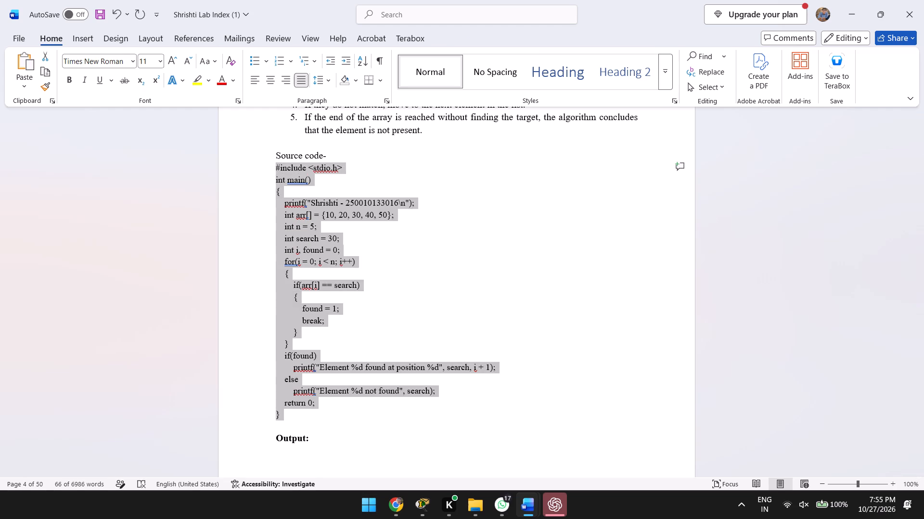
pyautogui.hotkey('ctrl', 'b')
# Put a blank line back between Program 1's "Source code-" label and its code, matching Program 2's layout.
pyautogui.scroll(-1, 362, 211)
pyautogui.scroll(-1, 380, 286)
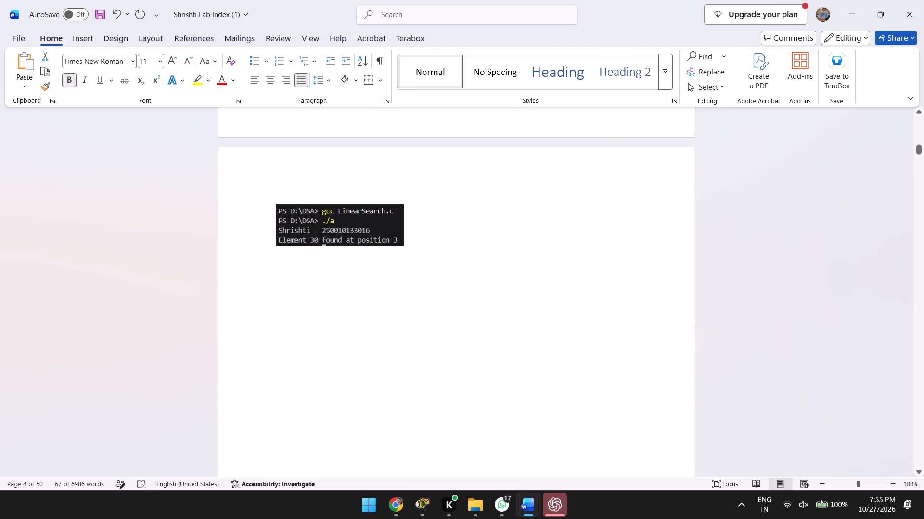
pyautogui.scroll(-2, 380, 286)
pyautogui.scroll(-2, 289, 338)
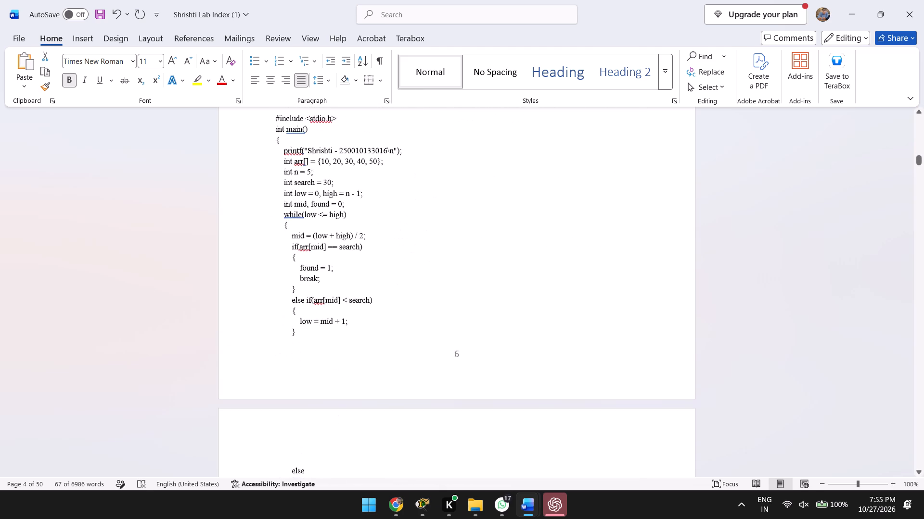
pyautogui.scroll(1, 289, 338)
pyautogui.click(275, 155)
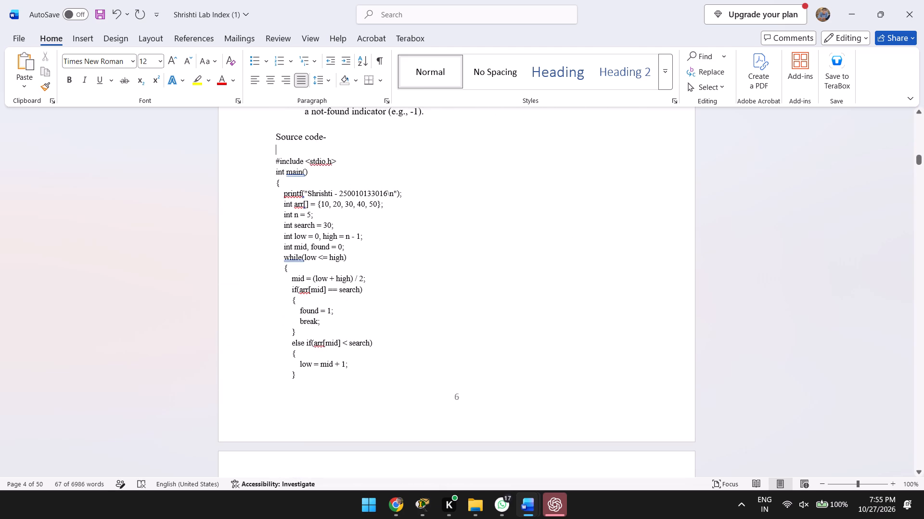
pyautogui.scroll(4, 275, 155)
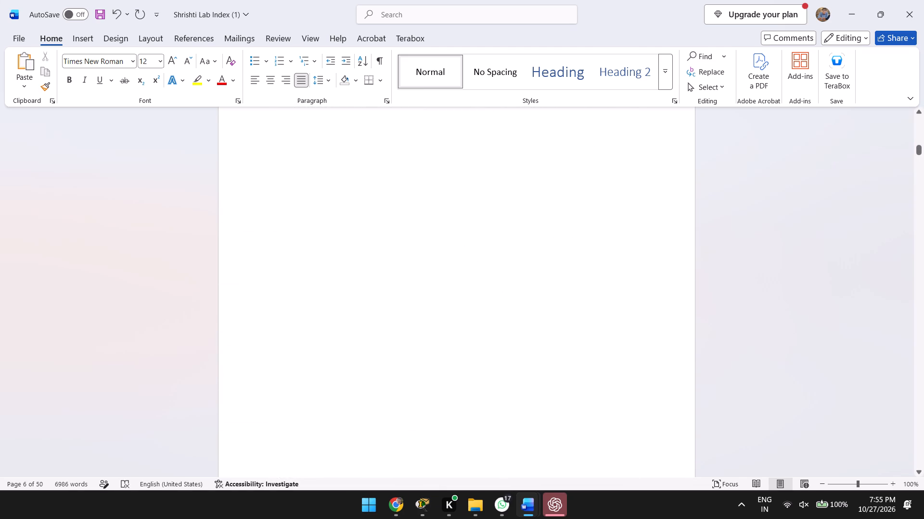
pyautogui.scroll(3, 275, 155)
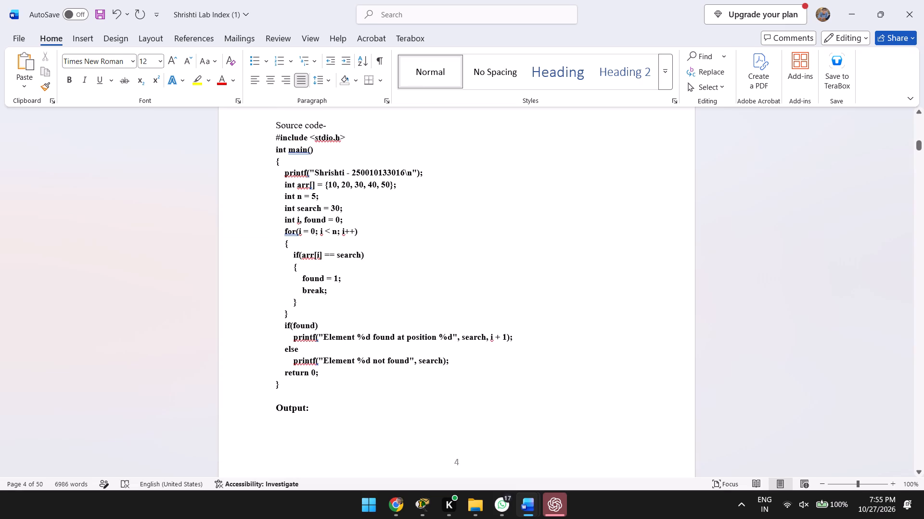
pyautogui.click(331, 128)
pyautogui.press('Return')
# Insert three blank lines between the end of Program 1's code and its "Output:" label.
pyautogui.scroll(-1, 350, 281)
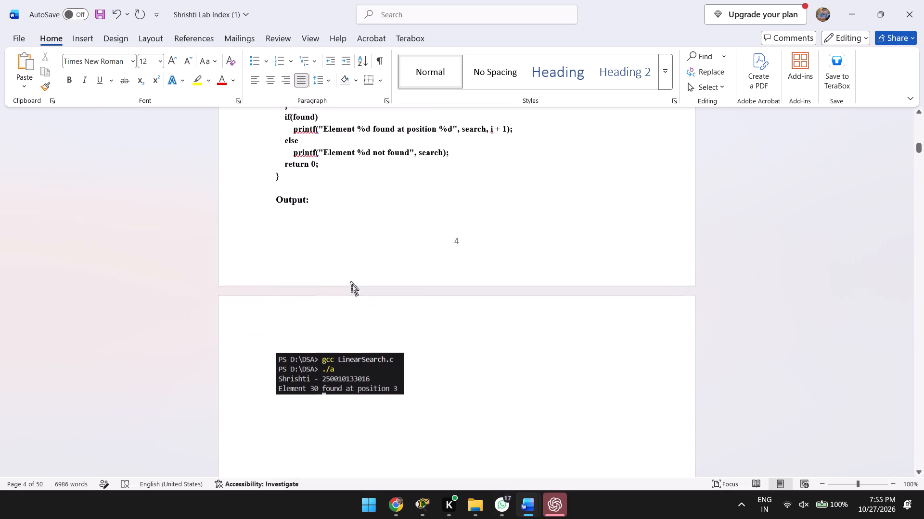
pyautogui.scroll(-1, 350, 281)
pyautogui.click(298, 185)
pyautogui.press('Return')
pyautogui.press('Return')
pyautogui.press('Return')
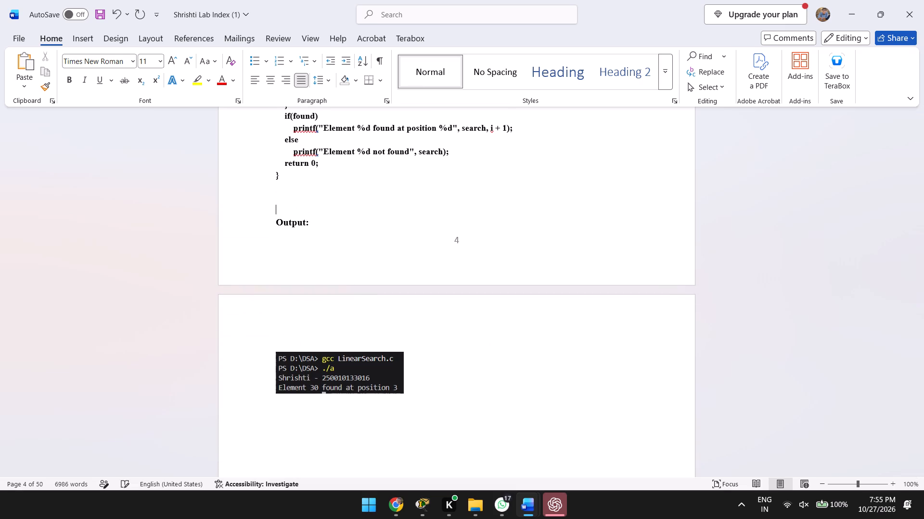
# Make Program 2's entire binary search source code bold, including the part that continues on page 7.
pyautogui.scroll(-2, 318, 302)
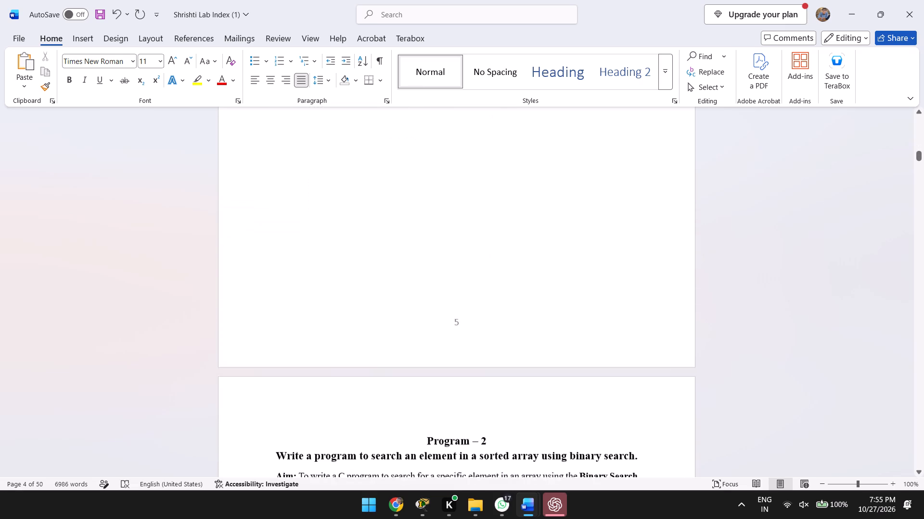
pyautogui.scroll(-2, 318, 302)
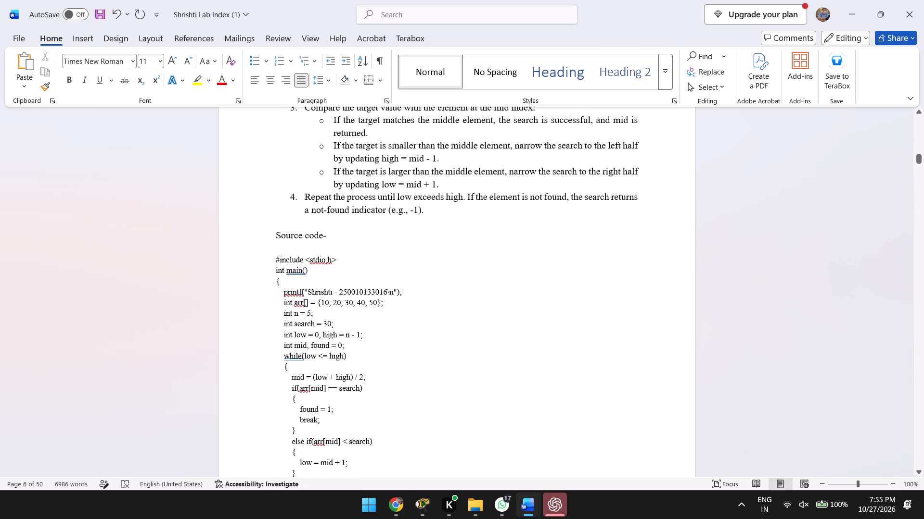
pyautogui.click(275, 257)
pyautogui.hotkey('ctrl', 'shift', 'Left')
pyautogui.hotkey('shift', 'Left')
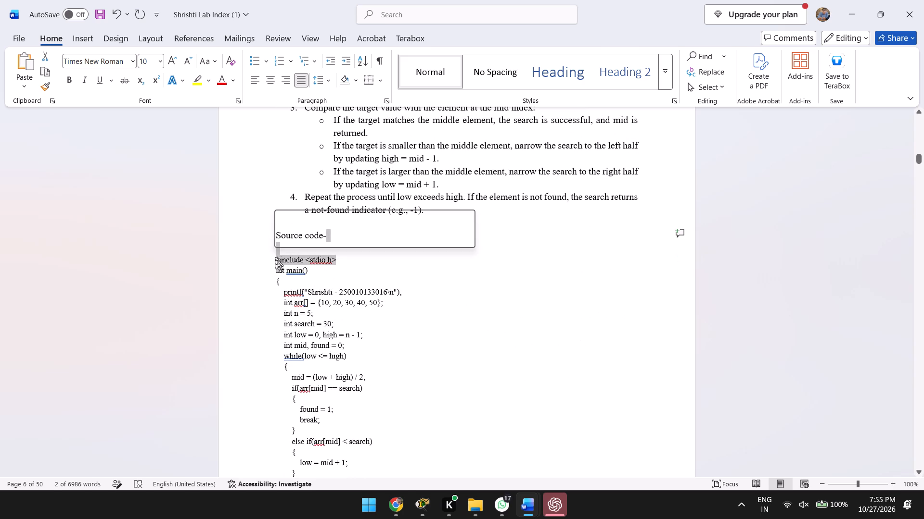
pyautogui.press('Down')
pyautogui.press('Up')
pyautogui.hotkey('ctrl', 'Left')
pyautogui.hotkey('ctrl', 'Left')
pyautogui.hotkey('ctrl', 'Left')
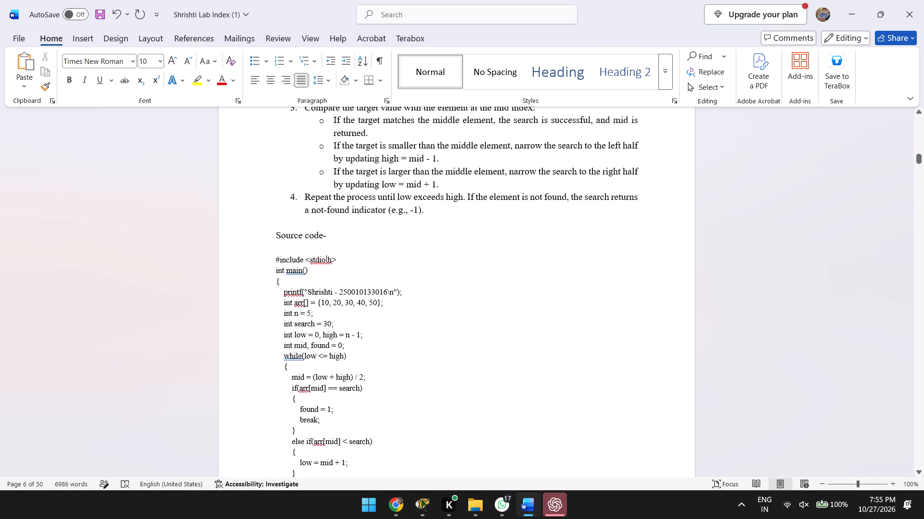
pyautogui.hotkey('ctrl', 'Left')
pyautogui.hotkey('ctrl', 'Left')
pyautogui.hotkey('ctrl', 'Left')
pyautogui.hotkey('ctrl', 'Left')
pyautogui.hotkey('ctrl', 'shift', 'Down')
pyautogui.hotkey('ctrl', 'shift', 'Down')
pyautogui.hotkey('ctrl', 'shift', 'Down')
pyautogui.hotkey('ctrl', 'shift', 'Down')
pyautogui.hotkey('ctrl', 'shift', 'Down')
pyautogui.hotkey('ctrl', 'shift', 'Down')
pyautogui.hotkey('ctrl', 'shift', 'Down')
pyautogui.hotkey('ctrl', 'shift', 'Down')
pyautogui.hotkey('ctrl', 'shift', 'Down')
pyautogui.hotkey('ctrl', 'shift', 'Down')
pyautogui.hotkey('ctrl', 'shift', 'Down')
pyautogui.hotkey('ctrl', 'shift', 'Down')
pyautogui.hotkey('ctrl', 'shift', 'Down')
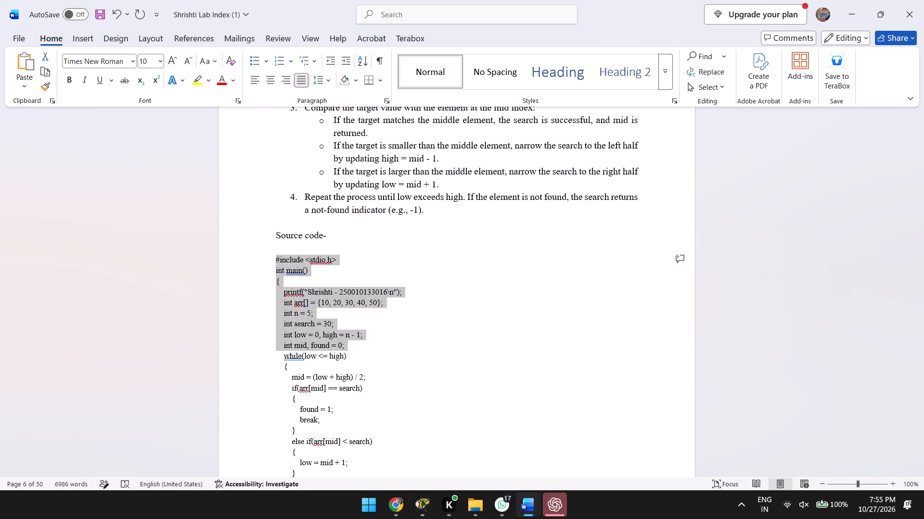
pyautogui.hotkey('ctrl', 'shift', 'Right')
pyautogui.hotkey('ctrl', 'shift', 'Right')
pyautogui.hotkey('ctrl', 'shift', 'Right')
pyautogui.hotkey('ctrl', 'shift', 'Right')
pyautogui.hotkey('ctrl', 'shift', 'Right')
pyautogui.hotkey('ctrl', 'shift', 'Right')
pyautogui.hotkey('ctrl', 'shift', 'Right')
pyautogui.hotkey('ctrl', 'shift', 'Right')
pyautogui.hotkey('ctrl', 'shift', 'Right')
pyautogui.hotkey('ctrl', 'shift', 'Right')
pyautogui.hotkey('ctrl', 'shift', 'Right')
pyautogui.hotkey('ctrl', 'shift', 'Down')
pyautogui.hotkey('ctrl', 'shift', 'Down')
pyautogui.hotkey('ctrl', 'shift', 'Down')
pyautogui.hotkey('ctrl', 'shift', 'Down')
pyautogui.hotkey('ctrl', 'shift', 'Down')
pyautogui.hotkey('ctrl', 'shift', 'Down')
pyautogui.hotkey('ctrl', 'shift', 'Down')
pyautogui.hotkey('ctrl', 'shift', 'Down')
pyautogui.hotkey('ctrl', 'shift', 'Down')
pyautogui.hotkey('ctrl', 'shift', 'Down')
pyautogui.hotkey('ctrl', 'shift', 'Down')
pyautogui.hotkey('ctrl', 'shift', 'Down')
pyautogui.hotkey('ctrl', 'shift', 'Down')
pyautogui.hotkey('ctrl', 'shift', 'Down')
pyautogui.hotkey('ctrl', 'shift', 'Down')
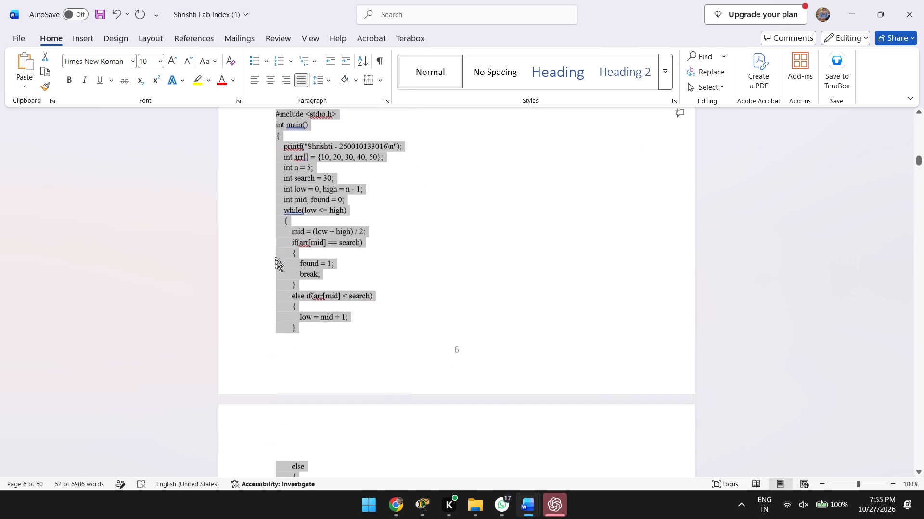
pyautogui.hotkey('ctrl', 'shift', 'Down')
pyautogui.hotkey('ctrl', 'b')
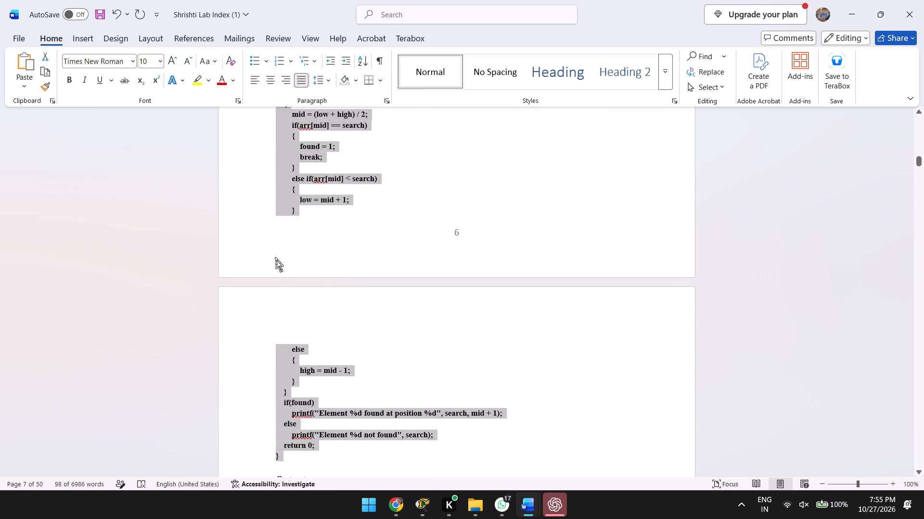
# Make Program 3's entire bubble sort source code bold, from the #include line to the final closing brace.
pyautogui.scroll(-4, 327, 343)
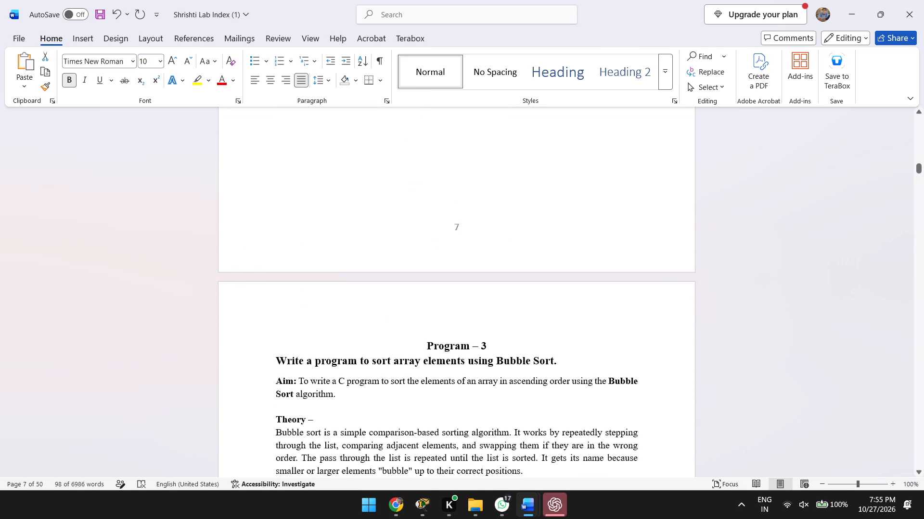
pyautogui.scroll(-2, 331, 349)
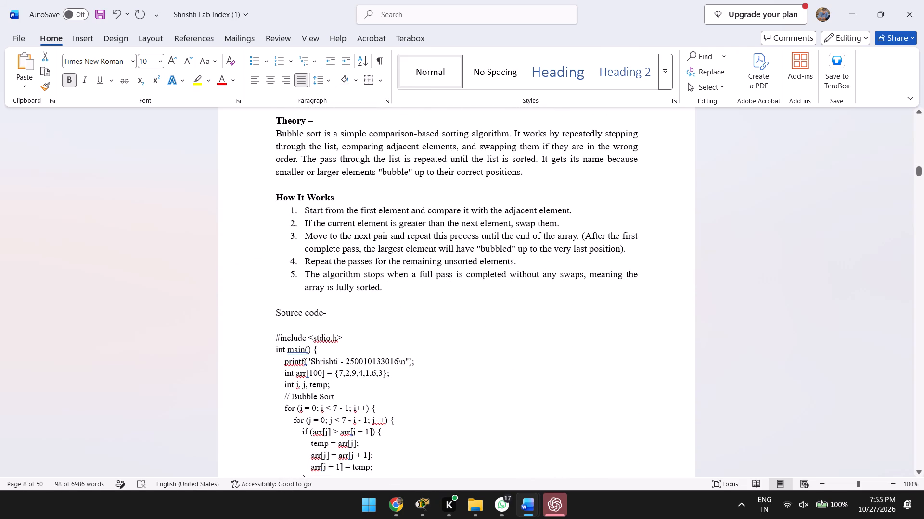
pyautogui.click(273, 339)
pyautogui.hotkey('ctrl', 'shift', 'Down')
pyautogui.hotkey('ctrl', 'shift', 'Down')
pyautogui.hotkey('ctrl', 'shift', 'Down')
pyautogui.hotkey('ctrl', 'shift', 'Down')
pyautogui.hotkey('ctrl', 'shift', 'Down')
pyautogui.hotkey('ctrl', 'shift', 'Down')
pyautogui.hotkey('ctrl', 'shift', 'Down')
pyautogui.hotkey('ctrl', 'shift', 'Down')
pyautogui.hotkey('ctrl', 'shift', 'Down')
pyautogui.hotkey('ctrl', 'shift', 'Down')
pyautogui.hotkey('ctrl', 'shift', 'Down')
pyautogui.hotkey('ctrl', 'shift', 'Down')
pyautogui.hotkey('ctrl', 'shift', 'Down')
pyautogui.hotkey('ctrl', 'shift', 'Down')
pyautogui.hotkey('ctrl', 'shift', 'Down')
pyautogui.hotkey('ctrl', 'shift', 'Down')
pyautogui.hotkey('ctrl', 'shift', 'Down')
pyautogui.hotkey('ctrl', 'shift', 'Down')
pyautogui.hotkey('ctrl', 'shift', 'Down')
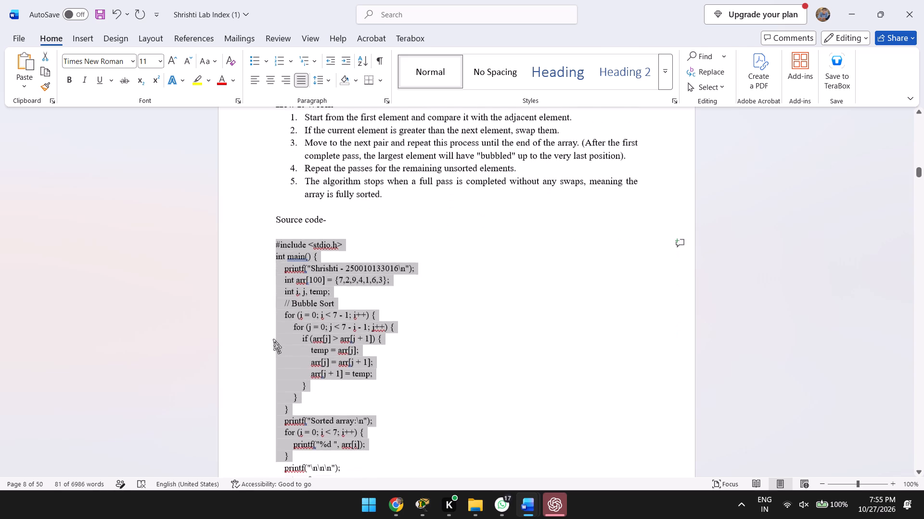
pyautogui.hotkey('ctrl', 'shift', 'Down')
pyautogui.hotkey('ctrl', 'shift', 'Down')
pyautogui.hotkey('ctrl', 'shift', 'Down')
pyautogui.hotkey('ctrl', 'shift', 'Down')
pyautogui.hotkey('ctrl', 'shift', 'Down')
pyautogui.hotkey('ctrl', 'shift', 'Down')
pyautogui.hotkey('ctrl', 'shift', 'Down')
pyautogui.hotkey('ctrl', 'shift', 'Down')
pyautogui.hotkey('ctrl', 'shift', 'Down')
pyautogui.hotkey('ctrl', 'shift', 'Down')
pyautogui.hotkey('ctrl', 'shift', 'Down')
pyautogui.hotkey('ctrl', 'shift', 'Down')
pyautogui.hotkey('ctrl', 'shift', 'Up')
pyautogui.hotkey('ctrl', 'shift', 'Up')
pyautogui.hotkey('ctrl', 'shift', 'Up')
pyautogui.hotkey('ctrl', 'shift', 'Up')
pyautogui.hotkey('ctrl', 'shift', 'Up')
pyautogui.hotkey('ctrl', 'shift', 'Up')
pyautogui.hotkey('ctrl', 'shift', 'Up')
pyautogui.hotkey('ctrl', 'shift', 'Up')
pyautogui.hotkey('ctrl', 'shift', 'Up')
pyautogui.hotkey('ctrl', 'shift', 'Up')
pyautogui.hotkey('ctrl', 'shift', 'Up')
pyautogui.hotkey('ctrl', 'shift', 'Up')
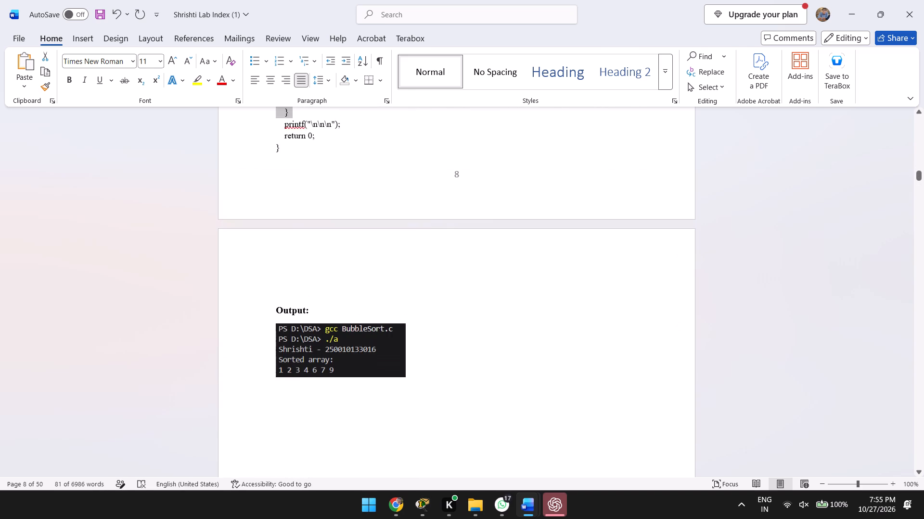
pyautogui.hotkey('ctrl', 'shift', 'Down')
pyautogui.hotkey('ctrl', 'shift', 'Down')
pyautogui.hotkey('ctrl', 'shift', 'Down')
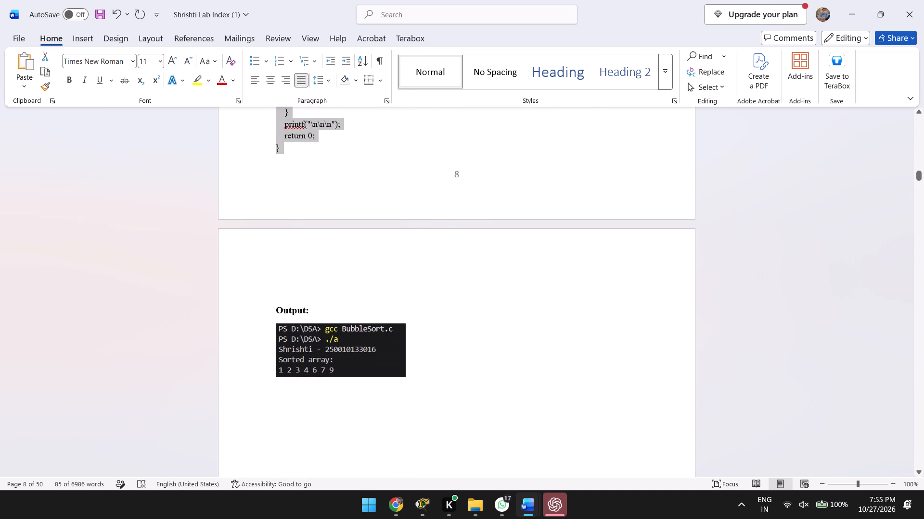
pyautogui.hotkey('ctrl', 'b')
# Make Program 4's entire selection sort source code bold, including the part that continues on page 11.
pyautogui.scroll(-3, 308, 382)
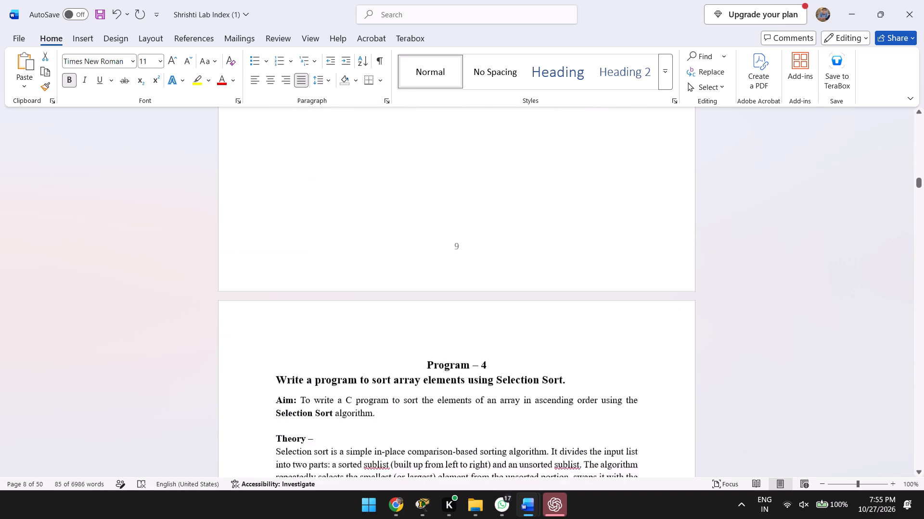
pyautogui.scroll(-2, 308, 382)
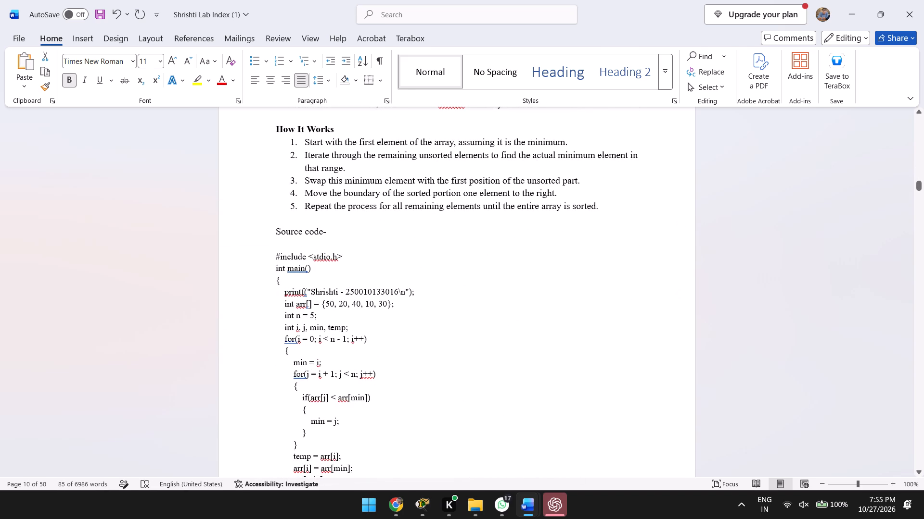
pyautogui.click(274, 257)
pyautogui.hotkey('ctrl', 'shift', 'Down')
pyautogui.hotkey('ctrl', 'shift', 'Down')
pyautogui.hotkey('ctrl', 'shift', 'Down')
pyautogui.hotkey('ctrl', 'shift', 'Down')
pyautogui.hotkey('ctrl', 'shift', 'Down')
pyautogui.hotkey('ctrl', 'shift', 'Down')
pyautogui.hotkey('ctrl', 'shift', 'Down')
pyautogui.hotkey('ctrl', 'shift', 'Down')
pyautogui.hotkey('ctrl', 'shift', 'Down')
pyautogui.hotkey('ctrl', 'shift', 'Down')
pyautogui.hotkey('ctrl', 'shift', 'Down')
pyautogui.hotkey('ctrl', 'shift', 'Down')
pyautogui.hotkey('ctrl', 'shift', 'Down')
pyautogui.hotkey('ctrl', 'shift', 'Down')
pyautogui.hotkey('ctrl', 'shift', 'Down')
pyautogui.hotkey('ctrl', 'shift', 'Down')
pyautogui.hotkey('ctrl', 'shift', 'Down')
pyautogui.hotkey('ctrl', 'shift', 'Down')
pyautogui.hotkey('ctrl', 'shift', 'Down')
pyautogui.hotkey('ctrl', 'shift', 'Down')
pyautogui.hotkey('ctrl', 'shift', 'Down')
pyautogui.hotkey('ctrl', 'shift', 'Down')
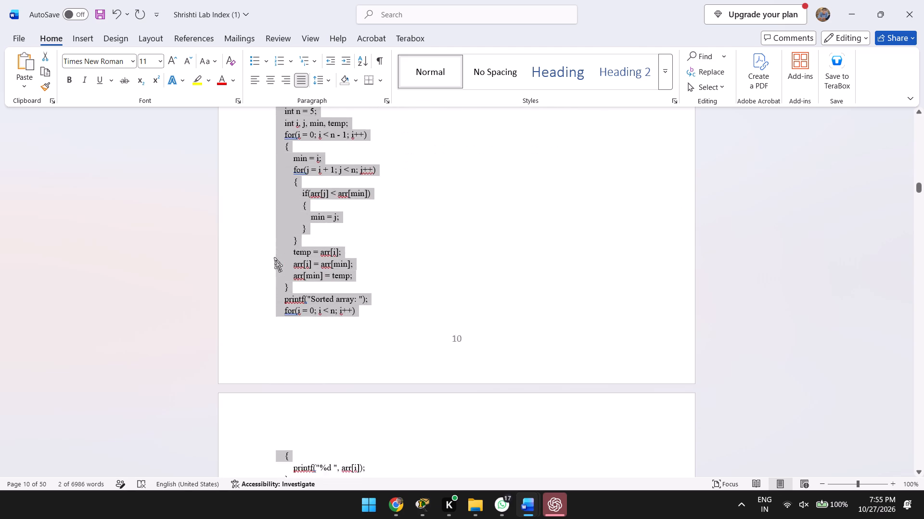
pyautogui.hotkey('ctrl', 'shift', 'Down')
pyautogui.hotkey('ctrl', 'shift', 'Down')
pyautogui.hotkey('ctrl', 'shift', 'Down')
pyautogui.hotkey('ctrl', 'shift', 'Down')
pyautogui.hotkey('ctrl', 'shift', 'Up')
pyautogui.hotkey('ctrl', 'b')
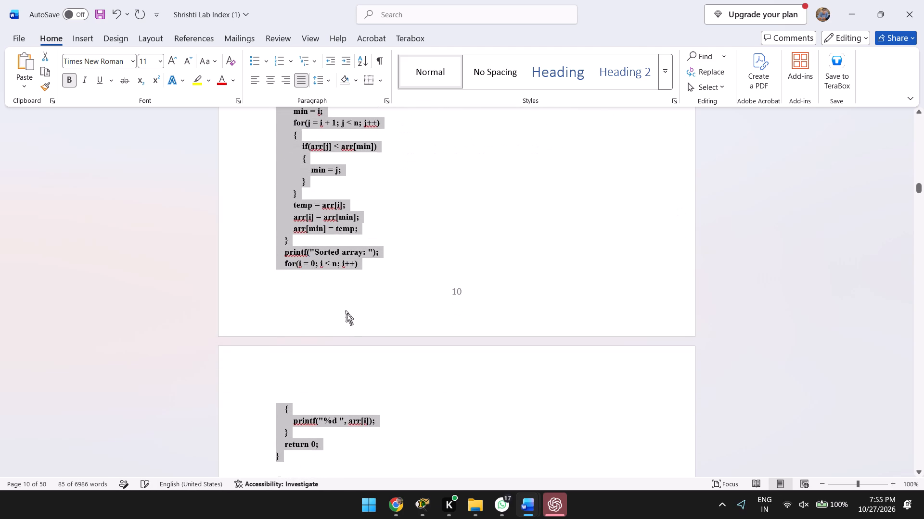
# Make Program 5's entire insertion sort source code bold, from the #include line to the closing brace before "Output:".
pyautogui.scroll(-4, 346, 318)
pyautogui.scroll(-1, 266, 380)
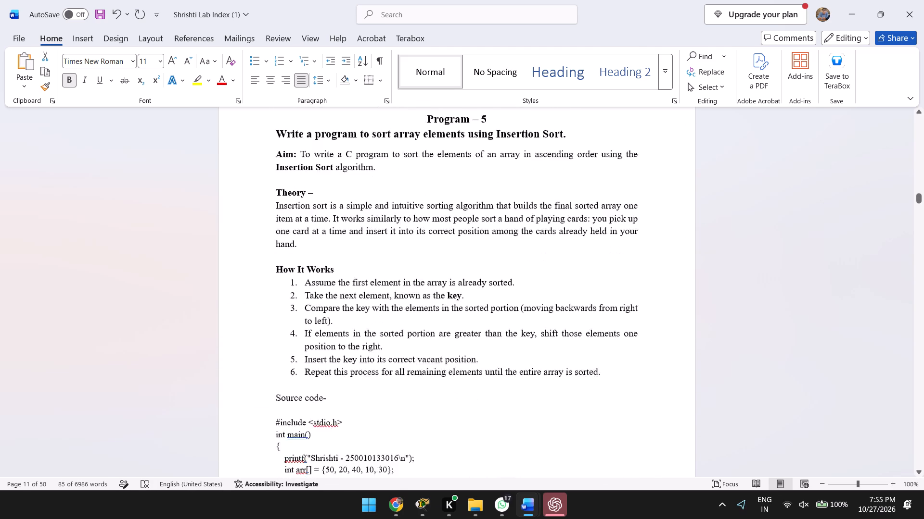
pyautogui.scroll(-2, 266, 380)
pyautogui.click(273, 309)
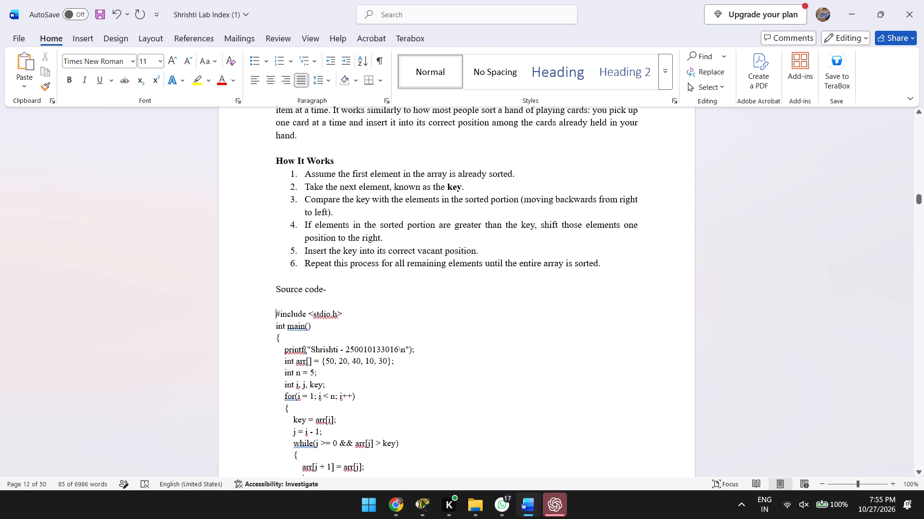
pyautogui.hotkey('ctrl', 'shift', 'Down')
pyautogui.hotkey('ctrl', 'shift', 'Down')
pyautogui.hotkey('ctrl', 'shift', 'Down')
pyautogui.hotkey('ctrl', 'shift', 'Down')
pyautogui.hotkey('ctrl', 'shift', 'Down')
pyautogui.hotkey('ctrl', 'shift', 'Down')
pyautogui.hotkey('ctrl', 'shift', 'Down')
pyautogui.hotkey('ctrl', 'shift', 'Down')
pyautogui.hotkey('ctrl', 'shift', 'Down')
pyautogui.hotkey('ctrl', 'shift', 'Down')
pyautogui.hotkey('ctrl', 'shift', 'Down')
pyautogui.hotkey('ctrl', 'shift', 'Down')
pyautogui.hotkey('ctrl', 'shift', 'Down')
pyautogui.hotkey('ctrl', 'shift', 'Down')
pyautogui.hotkey('ctrl', 'shift', 'Down')
pyautogui.hotkey('ctrl', 'shift', 'Down')
pyautogui.hotkey('ctrl', 'shift', 'Down')
pyautogui.hotkey('ctrl', 'shift', 'Down')
pyautogui.hotkey('ctrl', 'shift', 'Down')
pyautogui.hotkey('ctrl', 'shift', 'Down')
pyautogui.hotkey('ctrl', 'shift', 'Down')
pyautogui.hotkey('ctrl', 'shift', 'Up')
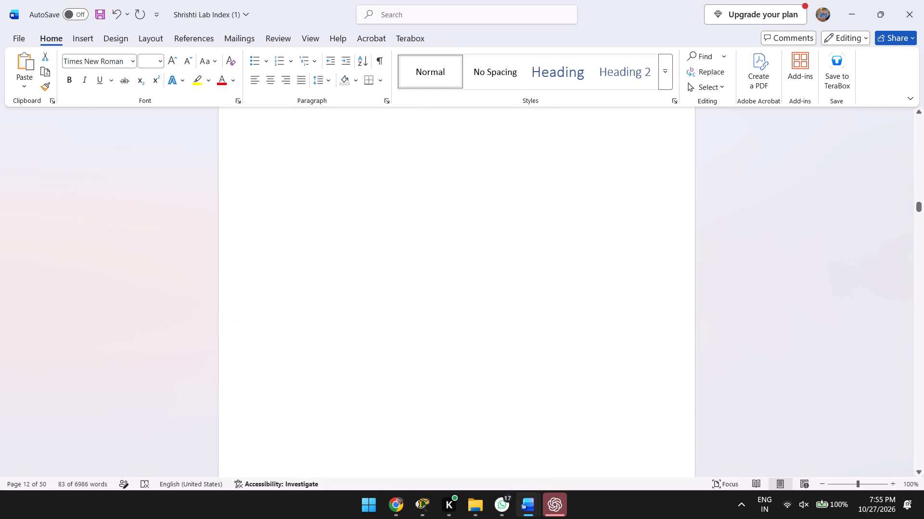
pyautogui.hotkey('ctrl', 'shift', 'Up')
pyautogui.hotkey('ctrl', 'shift', 'Up')
pyautogui.hotkey('ctrl', 'shift', 'Up')
pyautogui.keyDown('ctrl'); pyautogui.keyDown('shift'); pyautogui.scroll(1, 273, 309); pyautogui.keyUp('shift'); pyautogui.keyUp('ctrl')
pyautogui.hotkey('ctrl', 'shift', 'Up')
pyautogui.hotkey('ctrl', 'shift', 'Up')
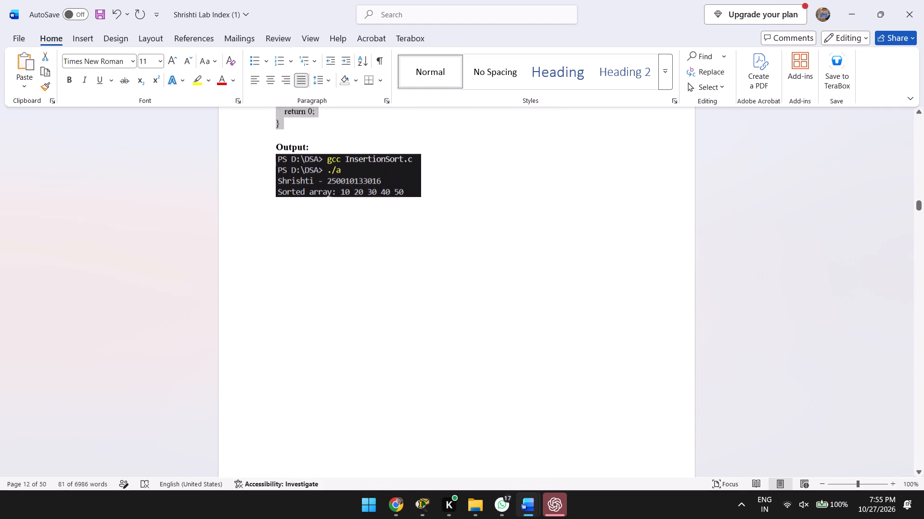
pyautogui.hotkey('ctrl', 'b')
# Make Program 6's entire merge sort source code bold, from the #include line on page 14 to the closing brace before "Output:".
pyautogui.scroll(-1, 331, 367)
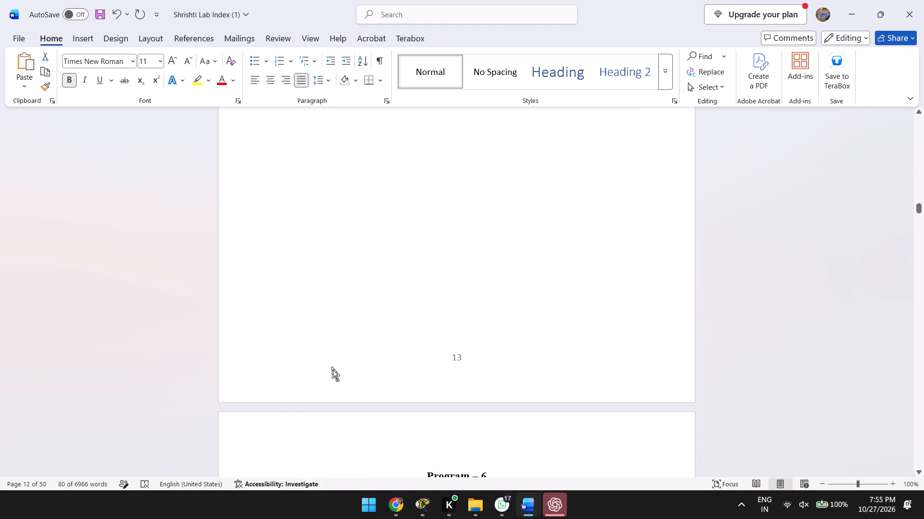
pyautogui.press('Down')
pyautogui.press('Down')
pyautogui.press('Down')
pyautogui.press('Down')
pyautogui.press('Down')
pyautogui.press('Down')
pyautogui.press('Down')
pyautogui.press('Down')
pyautogui.press('Down')
pyautogui.press('Down')
pyautogui.press('Down')
pyautogui.press('Down')
pyautogui.press('Down')
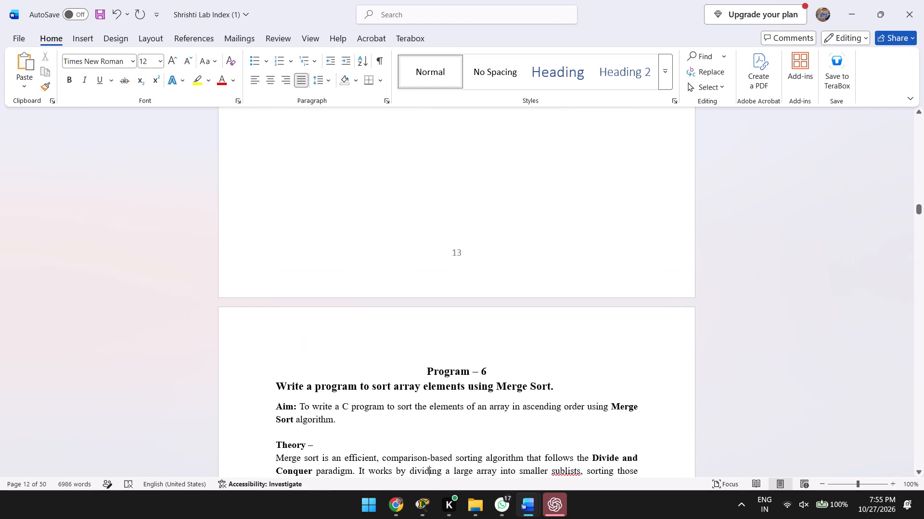
pyautogui.press('Up')
pyautogui.press('Down')
pyautogui.press('Down')
pyautogui.press('Down')
pyautogui.press('Down')
pyautogui.press('Down')
pyautogui.press('Down')
pyautogui.press('Down')
pyautogui.press('Down')
pyautogui.press('Down')
pyautogui.press('Down')
pyautogui.press('Down')
pyautogui.press('Down')
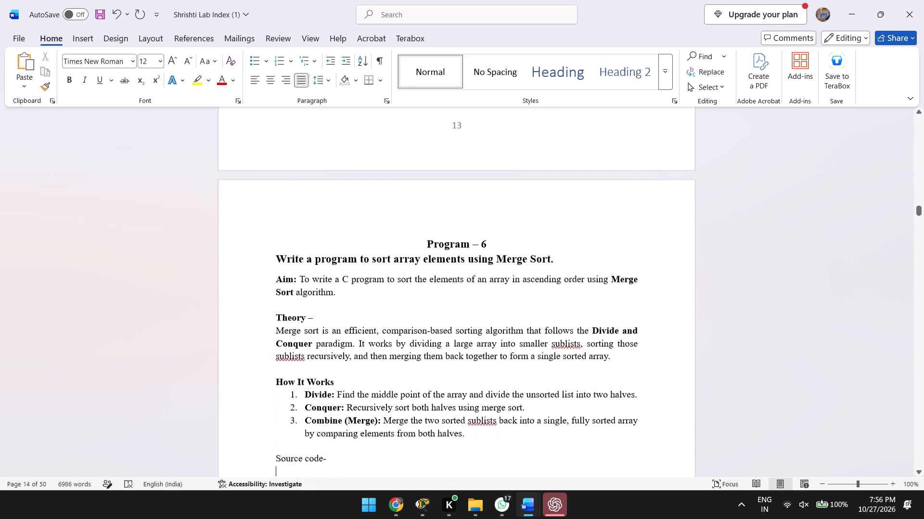
pyautogui.press('Up')
pyautogui.press('Down')
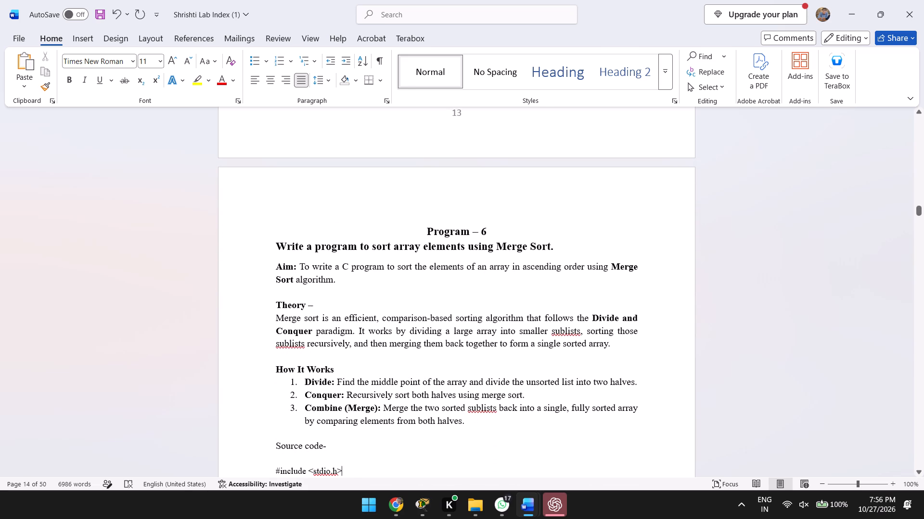
pyautogui.hotkey('ctrl', 'Left')
pyautogui.hotkey('ctrl', 'Left')
pyautogui.hotkey('ctrl', 'Left')
pyautogui.hotkey('ctrl', 'Left')
pyautogui.hotkey('ctrl', 'Left')
pyautogui.hotkey('ctrl', 'Left')
pyautogui.hotkey('ctrl', 'Left')
pyautogui.hotkey('ctrl', 'shift', 'Down')
pyautogui.hotkey('ctrl', 'shift', 'Down')
pyautogui.hotkey('ctrl', 'shift', 'Down')
pyautogui.hotkey('ctrl', 'shift', 'Down')
pyautogui.hotkey('ctrl', 'shift', 'Down')
pyautogui.hotkey('ctrl', 'shift', 'Down')
pyautogui.hotkey('ctrl', 'shift', 'Down')
pyautogui.hotkey('ctrl', 'shift', 'Down')
pyautogui.hotkey('ctrl', 'shift', 'Down')
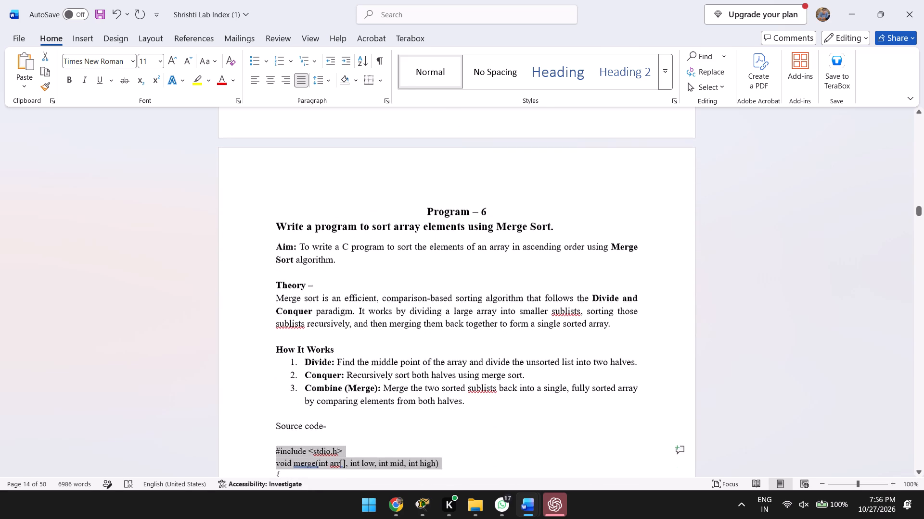
pyautogui.hotkey('ctrl', 'shift', 'Down')
pyautogui.hotkey('ctrl', 'shift', 'Down')
pyautogui.hotkey('ctrl', 'shift', 'Down')
pyautogui.hotkey('ctrl', 'shift', 'Down')
pyautogui.hotkey('ctrl', 'shift', 'Down')
pyautogui.hotkey('ctrl', 'shift', 'Down')
pyautogui.hotkey('ctrl', 'shift', 'Down')
pyautogui.hotkey('ctrl', 'shift', 'Down')
pyautogui.hotkey('ctrl', 'shift', 'Down')
pyautogui.hotkey('ctrl', 'shift', 'Down')
pyautogui.hotkey('ctrl', 'shift', 'Down')
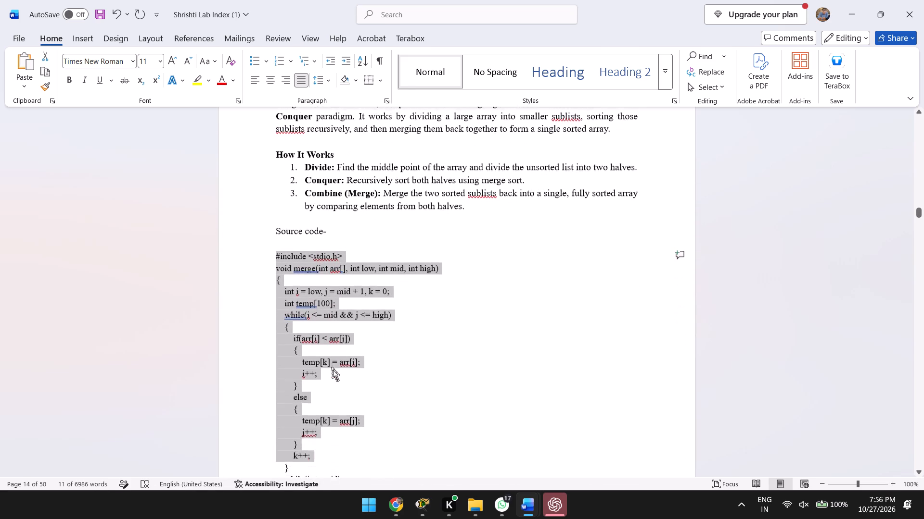
pyautogui.hotkey('ctrl', 'shift', 'Down')
pyautogui.hotkey('ctrl', 'shift', 'Down')
pyautogui.hotkey('ctrl', 'shift', 'Down')
pyautogui.hotkey('ctrl', 'shift', 'Down')
pyautogui.hotkey('ctrl', 'shift', 'Down')
pyautogui.hotkey('ctrl', 'shift', 'Down')
pyautogui.hotkey('ctrl', 'shift', 'Down')
pyautogui.hotkey('ctrl', 'shift', 'Down')
pyautogui.hotkey('ctrl', 'shift', 'Down')
pyautogui.hotkey('ctrl', 'shift', 'Down')
pyautogui.hotkey('ctrl', 'shift', 'Down')
pyautogui.hotkey('ctrl', 'shift', 'Down')
pyautogui.hotkey('ctrl', 'shift', 'Down')
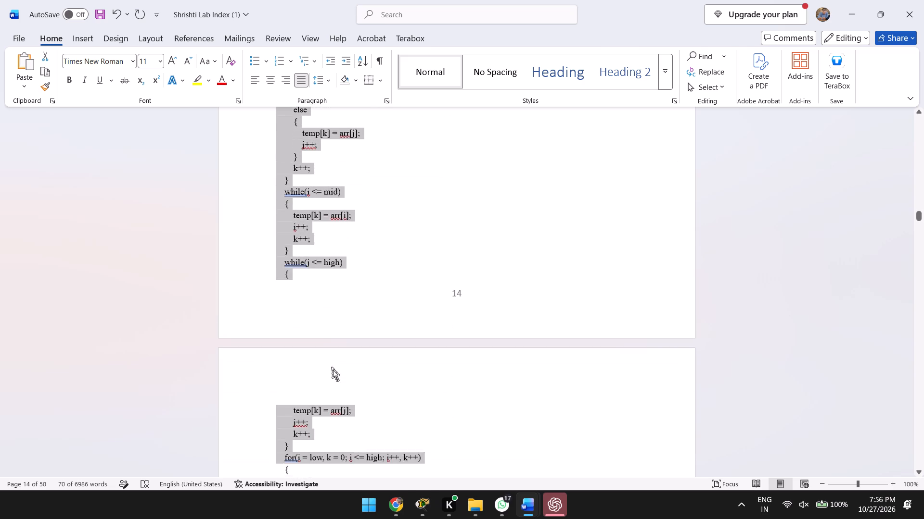
pyautogui.hotkey('ctrl', 'shift', 'Down')
pyautogui.hotkey('ctrl', 'shift', 'Down')
pyautogui.hotkey('ctrl', 'shift', 'Down')
pyautogui.hotkey('ctrl', 'shift', 'Down')
pyautogui.hotkey('ctrl', 'shift', 'Down')
pyautogui.hotkey('ctrl', 'shift', 'Down')
pyautogui.hotkey('ctrl', 'shift', 'Down')
pyautogui.hotkey('ctrl', 'shift', 'Down')
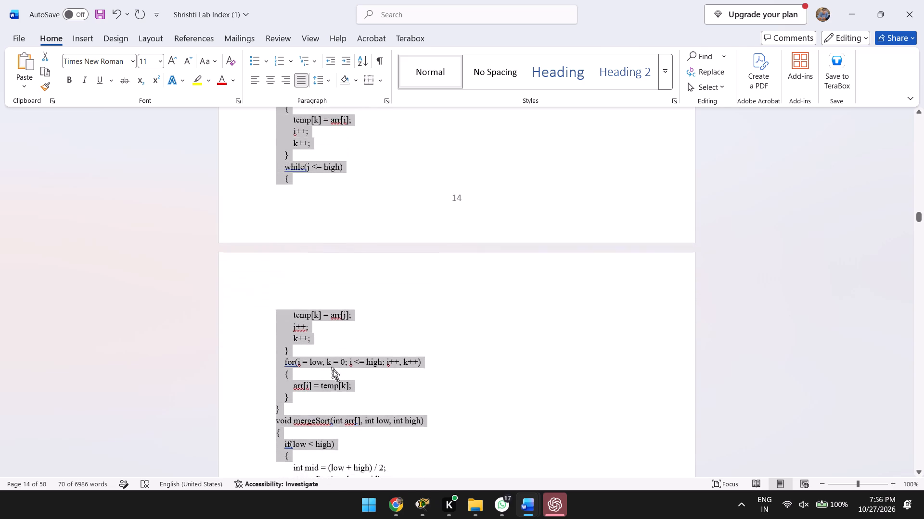
pyautogui.hotkey('ctrl', 'shift', 'Down')
pyautogui.hotkey('ctrl', 'shift', 'Down')
pyautogui.hotkey('ctrl', 'shift', 'Down')
pyautogui.hotkey('ctrl', 'shift', 'Down')
pyautogui.hotkey('ctrl', 'shift', 'Down')
pyautogui.hotkey('ctrl', 'shift', 'Down')
pyautogui.hotkey('ctrl', 'shift', 'Down')
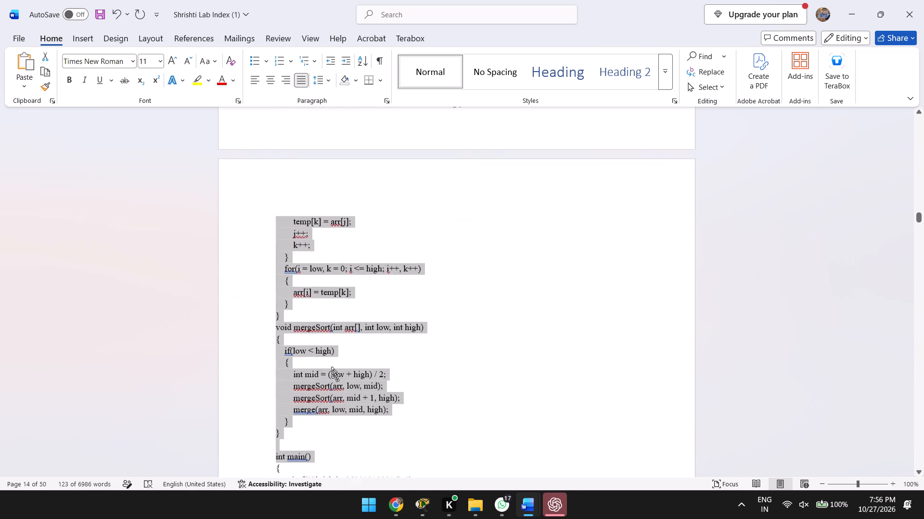
pyautogui.hotkey('ctrl', 'shift', 'Down')
pyautogui.hotkey('ctrl', 'shift', 'Down')
pyautogui.hotkey('ctrl', 'shift', 'Down')
pyautogui.hotkey('ctrl', 'shift', 'Down')
pyautogui.hotkey('ctrl', 'shift', 'Down')
pyautogui.hotkey('ctrl', 'shift', 'Down')
pyautogui.hotkey('ctrl', 'shift', 'Down')
pyautogui.hotkey('ctrl', 'shift', 'Down')
pyautogui.hotkey('ctrl', 'shift', 'Down')
pyautogui.hotkey('ctrl', 'shift', 'Down')
pyautogui.hotkey('ctrl', 'shift', 'Down')
pyautogui.hotkey('ctrl', 'shift', 'Down')
pyautogui.hotkey('ctrl', 'shift', 'Down')
pyautogui.hotkey('ctrl', 'shift', 'Down')
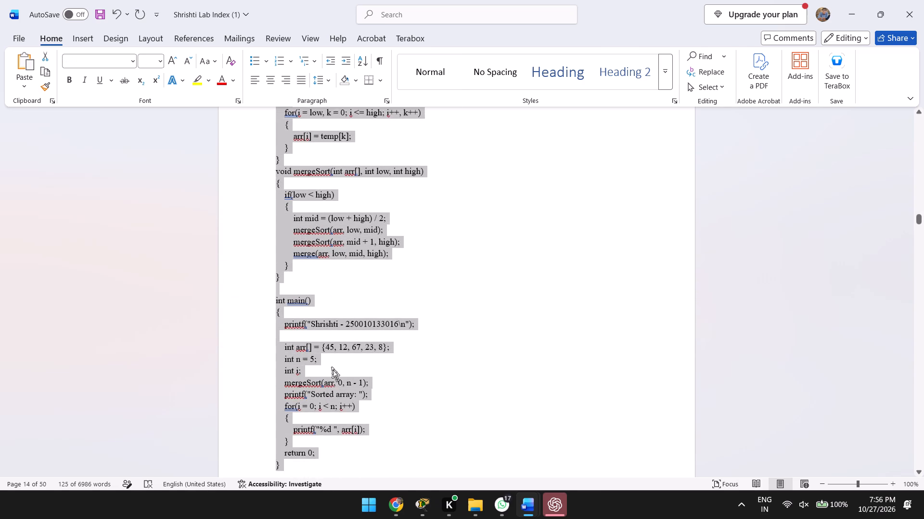
pyautogui.hotkey('ctrl', 'b')
# Make Program 7's entire array operations source code bold, from the #include line after page 16 to the closing brace before "Output:".
pyautogui.press('Down')
pyautogui.press('Down')
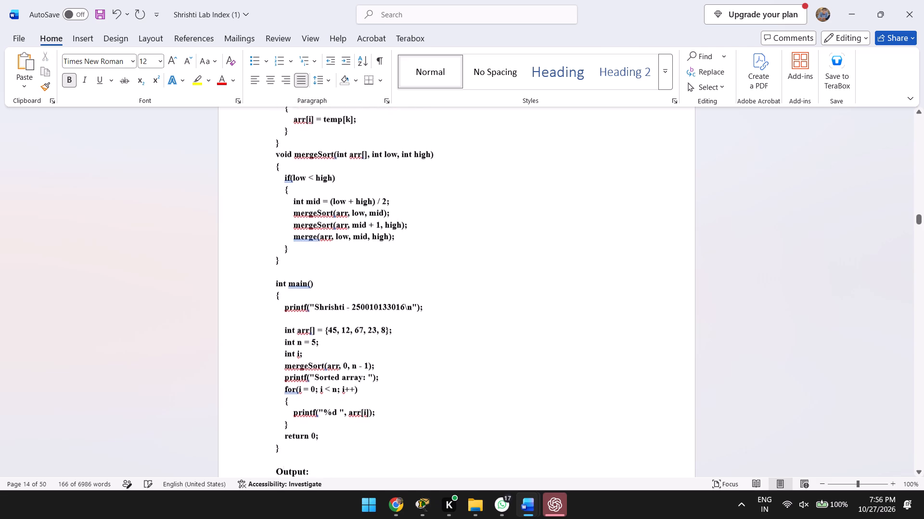
pyautogui.press('Down')
pyautogui.press('Down')
pyautogui.press('Down')
pyautogui.press('Down')
pyautogui.press('Down')
pyautogui.press('Down')
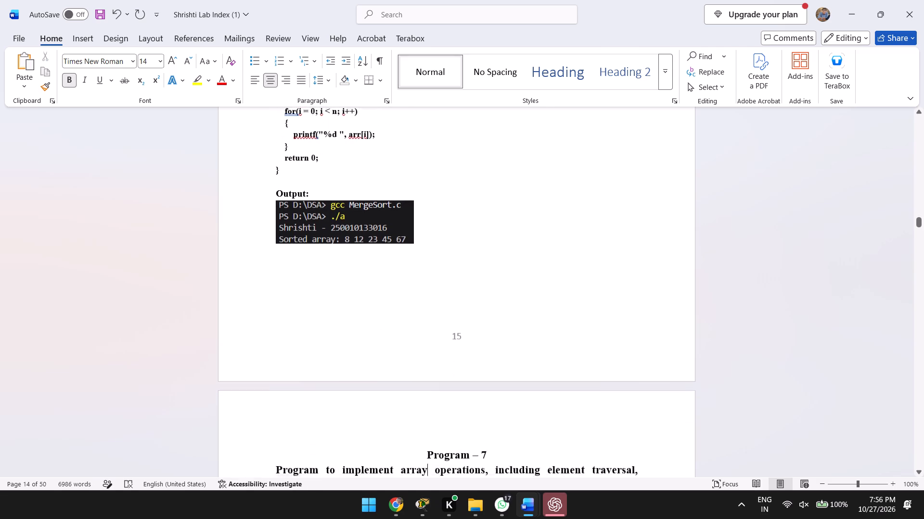
pyautogui.press('Down')
pyautogui.press('Down')
pyautogui.press('Down')
pyautogui.press('Down')
pyautogui.press('Down')
pyautogui.press('Down')
pyautogui.press('Down')
pyautogui.press('Down')
pyautogui.press('Down')
pyautogui.press('Down')
pyautogui.press('Down')
pyautogui.press('Down')
pyautogui.press('Down')
pyautogui.press('Down')
pyautogui.press('Down')
pyautogui.press('Down')
pyautogui.press('Down')
pyautogui.press('Down')
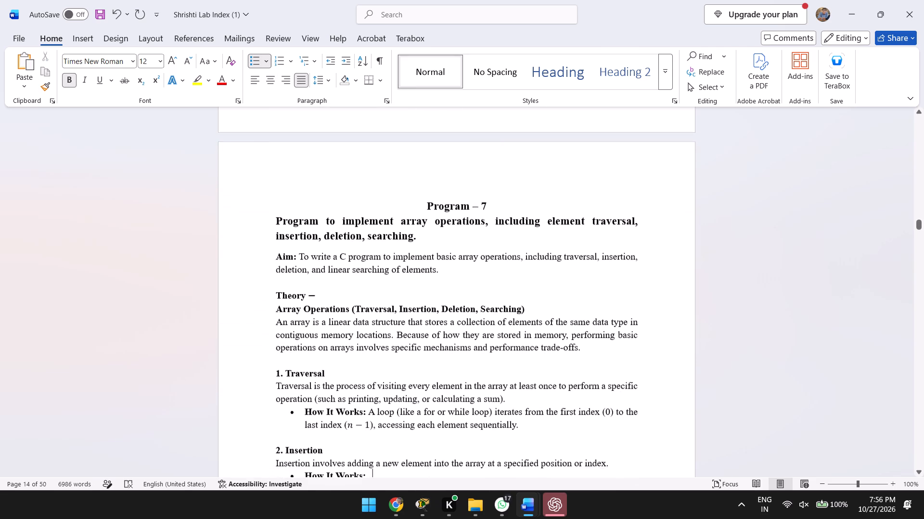
pyautogui.press('Down')
pyautogui.press('Down')
pyautogui.press('Down')
pyautogui.press('Down')
pyautogui.press('Down')
pyautogui.press('Down')
pyautogui.press('Down')
pyautogui.press('Down')
pyautogui.press('Down')
pyautogui.press('Down')
pyautogui.press('Down')
pyautogui.press('Down')
pyautogui.press('Down')
pyautogui.press('Down')
pyautogui.press('Down')
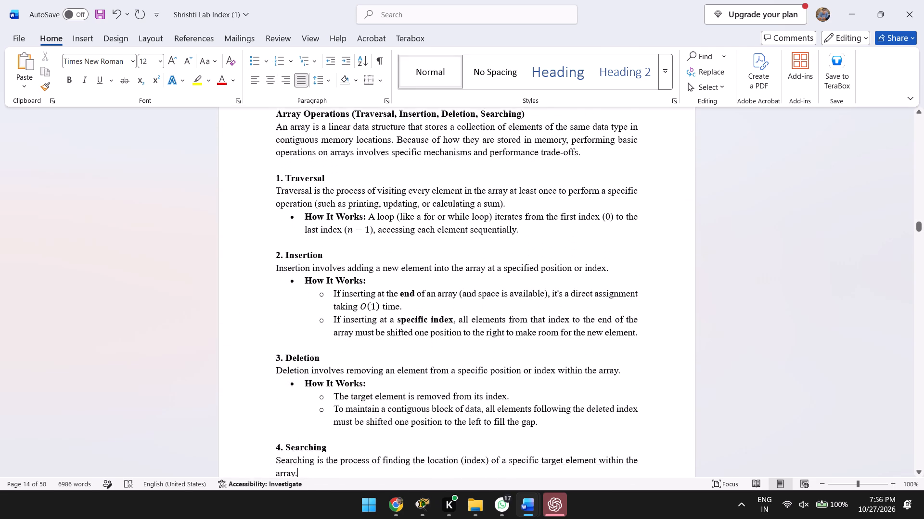
pyautogui.press('Down')
pyautogui.press('Down')
pyautogui.press('Down')
pyautogui.press('Down')
pyautogui.press('Down')
pyautogui.press('Down')
pyautogui.press('Down')
pyautogui.press('Down')
pyautogui.press('Down')
pyautogui.press('Down')
pyautogui.press('Down')
pyautogui.press('Down')
pyautogui.press('Up')
pyautogui.press('Up')
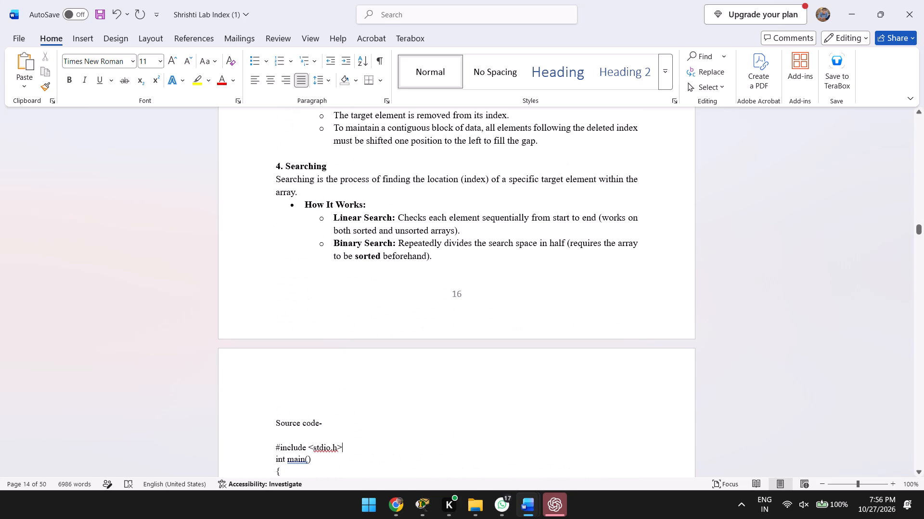
pyautogui.hotkey('ctrl', 'Left')
pyautogui.hotkey('ctrl', 'Left')
pyautogui.hotkey('ctrl', 'Left')
pyautogui.hotkey('ctrl', 'Left')
pyautogui.hotkey('ctrl', 'Left')
pyautogui.hotkey('ctrl', 'Left')
pyautogui.hotkey('ctrl', 'Left')
pyautogui.hotkey('ctrl', 'shift', 'Down')
pyautogui.hotkey('ctrl', 'shift', 'Down')
pyautogui.hotkey('ctrl', 'shift', 'Down')
pyautogui.hotkey('ctrl', 'shift', 'Down')
pyautogui.hotkey('ctrl', 'shift', 'Down')
pyautogui.hotkey('ctrl', 'shift', 'Down')
pyautogui.hotkey('ctrl', 'shift', 'Down')
pyautogui.hotkey('ctrl', 'shift', 'Down')
pyautogui.hotkey('ctrl', 'shift', 'Down')
pyautogui.hotkey('ctrl', 'shift', 'Down')
pyautogui.hotkey('ctrl', 'shift', 'Down')
pyautogui.hotkey('ctrl', 'shift', 'Down')
pyautogui.hotkey('ctrl', 'shift', 'Down')
pyautogui.hotkey('ctrl', 'shift', 'Down')
pyautogui.hotkey('ctrl', 'shift', 'Down')
pyautogui.hotkey('ctrl', 'shift', 'Down')
pyautogui.hotkey('ctrl', 'shift', 'Down')
pyautogui.hotkey('ctrl', 'shift', 'Down')
pyautogui.hotkey('ctrl', 'shift', 'Down')
pyautogui.hotkey('ctrl', 'shift', 'Down')
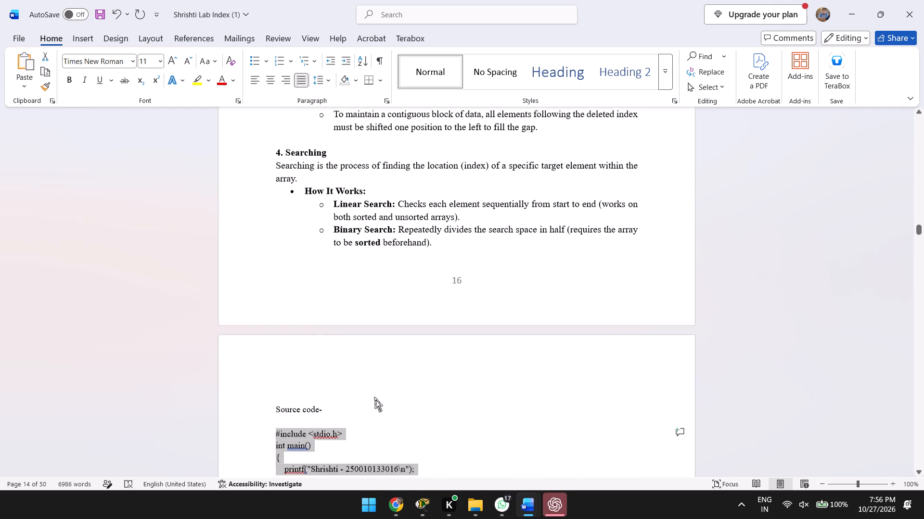
pyautogui.hotkey('ctrl', 'shift', 'Down')
pyautogui.hotkey('ctrl', 'shift', 'Down')
pyautogui.hotkey('ctrl', 'shift', 'Down')
pyautogui.hotkey('ctrl', 'shift', 'Down')
pyautogui.hotkey('ctrl', 'shift', 'Down')
pyautogui.hotkey('ctrl', 'shift', 'Down')
pyautogui.hotkey('ctrl', 'shift', 'Down')
pyautogui.hotkey('ctrl', 'shift', 'Down')
pyautogui.hotkey('ctrl', 'shift', 'Down')
pyautogui.hotkey('ctrl', 'shift', 'Down')
pyautogui.hotkey('ctrl', 'shift', 'Down')
pyautogui.hotkey('ctrl', 'shift', 'Down')
pyautogui.hotkey('ctrl', 'shift', 'Down')
pyautogui.hotkey('ctrl', 'shift', 'Down')
pyautogui.hotkey('ctrl', 'shift', 'Down')
pyautogui.hotkey('ctrl', 'shift', 'Down')
pyautogui.hotkey('ctrl', 'shift', 'Down')
pyautogui.hotkey('ctrl', 'shift', 'Down')
pyautogui.hotkey('ctrl', 'shift', 'Down')
pyautogui.hotkey('ctrl', 'shift', 'Down')
pyautogui.hotkey('ctrl', 'shift', 'Down')
pyautogui.hotkey('ctrl', 'shift', 'Down')
pyautogui.hotkey('ctrl', 'shift', 'Down')
pyautogui.hotkey('ctrl', 'shift', 'Down')
pyautogui.hotkey('ctrl', 'shift', 'Down')
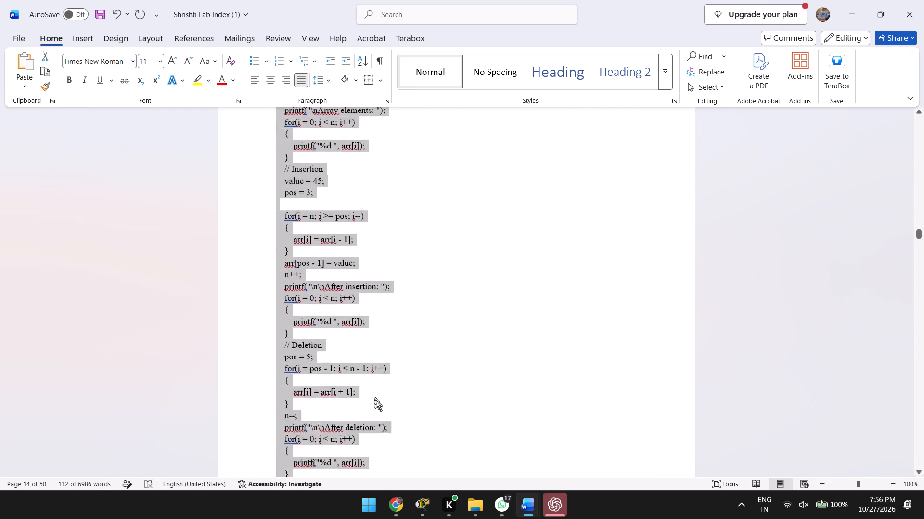
pyautogui.hotkey('ctrl', 'shift', 'Down')
pyautogui.hotkey('ctrl', 'shift', 'Down')
pyautogui.hotkey('ctrl', 'shift', 'Down')
pyautogui.hotkey('ctrl', 'shift', 'Down')
pyautogui.hotkey('ctrl', 'shift', 'Down')
pyautogui.hotkey('ctrl', 'shift', 'Down')
pyautogui.hotkey('ctrl', 'shift', 'Down')
pyautogui.hotkey('ctrl', 'shift', 'Down')
pyautogui.hotkey('ctrl', 'shift', 'Down')
pyautogui.hotkey('ctrl', 'shift', 'Down')
pyautogui.hotkey('ctrl', 'shift', 'Down')
pyautogui.hotkey('ctrl', 'shift', 'Down')
pyautogui.hotkey('ctrl', 'shift', 'Down')
pyautogui.hotkey('ctrl', 'shift', 'Down')
pyautogui.hotkey('ctrl', 'shift', 'Down')
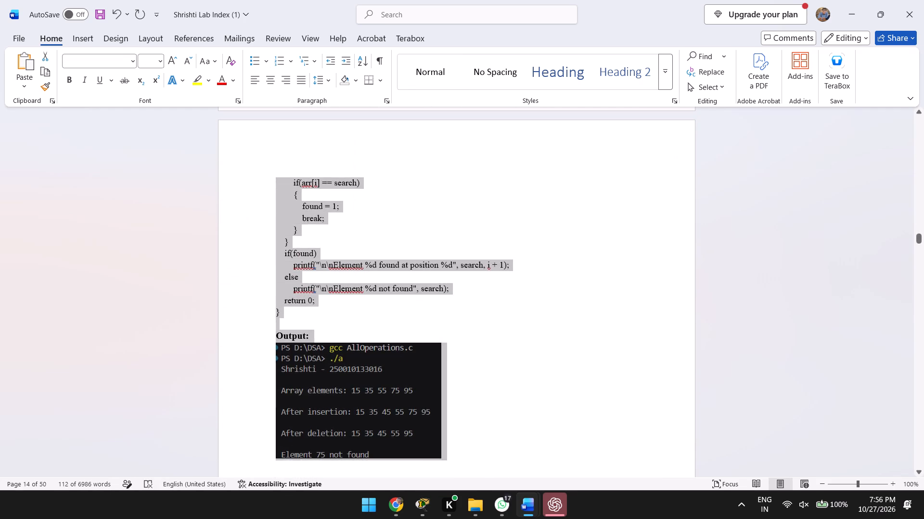
pyautogui.hotkey('ctrl', 'shift', 'Up')
pyautogui.hotkey('ctrl', 'shift', 'Up')
pyautogui.hotkey('ctrl', 'shift', 'Up')
pyautogui.hotkey('ctrl', 'shift', 'Up')
pyautogui.hotkey('ctrl', 'b')
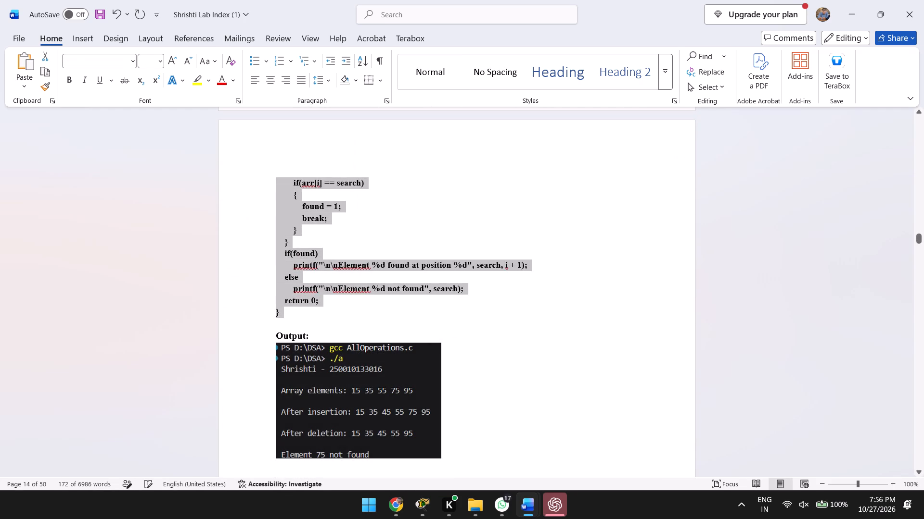
# Make Program 8's entire matrix addition source code bold, from the #include line on page 19 to the closing brace on page 20.
pyautogui.press('Left')
pyautogui.press('Left')
pyautogui.press('Left')
pyautogui.press('Left')
pyautogui.press('Left')
pyautogui.press('Left')
pyautogui.press('Down')
pyautogui.press('Down')
pyautogui.press('Down')
pyautogui.press('Down')
pyautogui.press('Down')
pyautogui.press('Down')
pyautogui.press('Down')
pyautogui.press('Down')
pyautogui.press('Down')
pyautogui.press('Down')
pyautogui.press('Down')
pyautogui.press('Down')
pyautogui.press('Down')
pyautogui.press('Down')
pyautogui.press('Down')
pyautogui.press('Down')
pyautogui.press('Down')
pyautogui.press('Down')
pyautogui.press('Down')
pyautogui.press('Down')
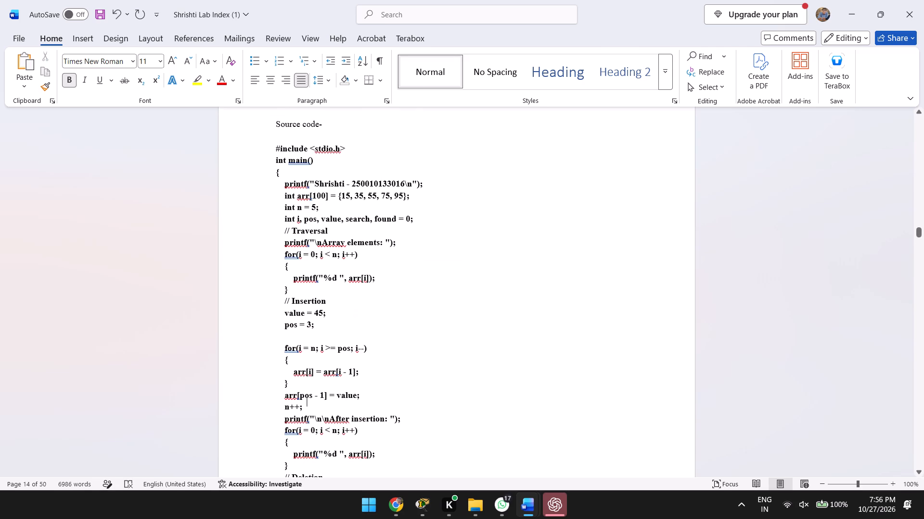
pyautogui.press('Down')
pyautogui.press('Down')
pyautogui.press('Down')
pyautogui.press('Down')
pyautogui.press('Down')
pyautogui.press('Down')
pyautogui.press('Down')
pyautogui.press('Down')
pyautogui.press('Down')
pyautogui.press('Down')
pyautogui.press('Down')
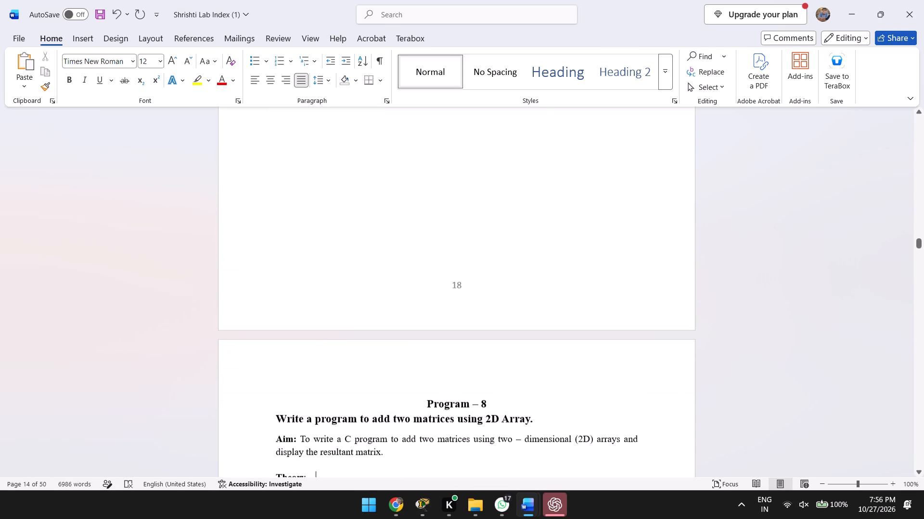
pyautogui.press('Down')
pyautogui.press('Down')
pyautogui.press('Down')
pyautogui.press('Down')
pyautogui.press('Down')
pyautogui.press('Down')
pyautogui.press('Down')
pyautogui.press('Down')
pyautogui.press('Down')
pyautogui.press('Down')
pyautogui.press('Down')
pyautogui.press('Down')
pyautogui.press('Down')
pyautogui.press('Down')
pyautogui.press('Down')
pyautogui.press('Down')
pyautogui.press('Down')
pyautogui.press('Down')
pyautogui.press('Down')
pyautogui.press('Down')
pyautogui.press('Down')
pyautogui.press('Down')
pyautogui.press('Down')
pyautogui.press('Down')
pyautogui.press('Down')
pyautogui.press('Down')
pyautogui.press('Down')
pyautogui.press('Down')
pyautogui.press('Down')
pyautogui.press('Down')
pyautogui.press('Down')
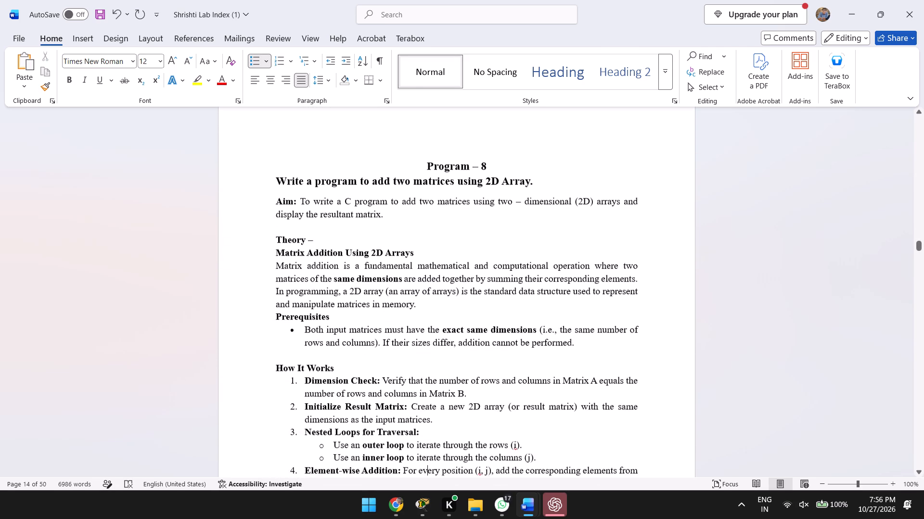
pyautogui.press('Down')
pyautogui.press('Up')
pyautogui.press('Up')
pyautogui.press('Up')
pyautogui.press('Up')
pyautogui.press('Up')
pyautogui.press('Up')
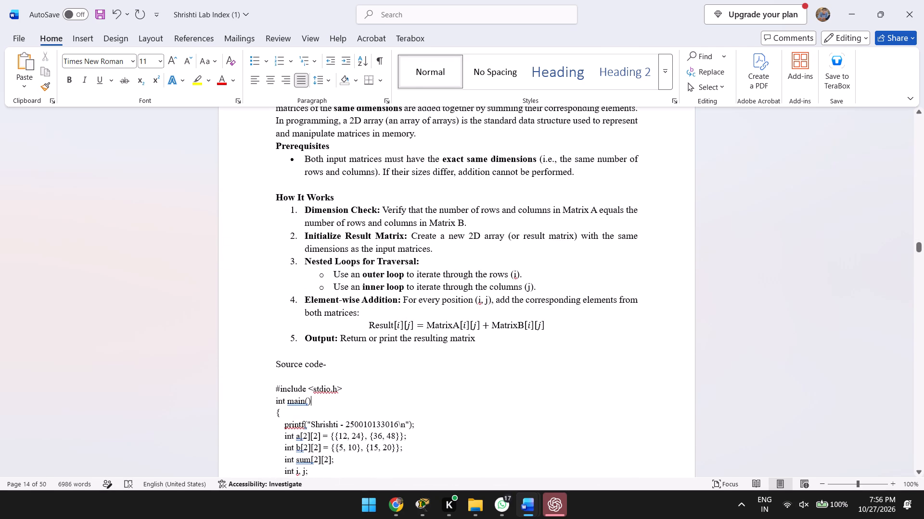
pyautogui.press('Up')
pyautogui.hotkey('ctrl', 'Left')
pyautogui.hotkey('ctrl', 'Left')
pyautogui.hotkey('ctrl', 'Left')
pyautogui.hotkey('ctrl', 'Left')
pyautogui.hotkey('ctrl', 'Left')
pyautogui.hotkey('ctrl', 'Left')
pyautogui.hotkey('ctrl', 'Left')
pyautogui.hotkey('ctrl', 'shift', 'Down')
pyautogui.hotkey('ctrl', 'shift', 'Down')
pyautogui.hotkey('ctrl', 'shift', 'Down')
pyautogui.hotkey('ctrl', 'shift', 'Down')
pyautogui.hotkey('ctrl', 'shift', 'Down')
pyautogui.hotkey('ctrl', 'shift', 'Down')
pyautogui.hotkey('ctrl', 'shift', 'Down')
pyautogui.hotkey('ctrl', 'shift', 'Down')
pyautogui.hotkey('ctrl', 'shift', 'Down')
pyautogui.hotkey('ctrl', 'shift', 'Down')
pyautogui.hotkey('ctrl', 'shift', 'Down')
pyautogui.hotkey('ctrl', 'shift', 'Down')
pyautogui.hotkey('ctrl', 'shift', 'Down')
pyautogui.hotkey('ctrl', 'shift', 'Down')
pyautogui.hotkey('ctrl', 'shift', 'Down')
pyautogui.hotkey('ctrl', 'shift', 'Down')
pyautogui.hotkey('ctrl', 'shift', 'Down')
pyautogui.hotkey('ctrl', 'shift', 'Down')
pyautogui.hotkey('ctrl', 'shift', 'Down')
pyautogui.hotkey('ctrl', 'shift', 'Down')
pyautogui.hotkey('ctrl', 'shift', 'Down')
pyautogui.hotkey('ctrl', 'shift', 'Down')
pyautogui.hotkey('ctrl', 'shift', 'Down')
pyautogui.hotkey('ctrl', 'shift', 'Down')
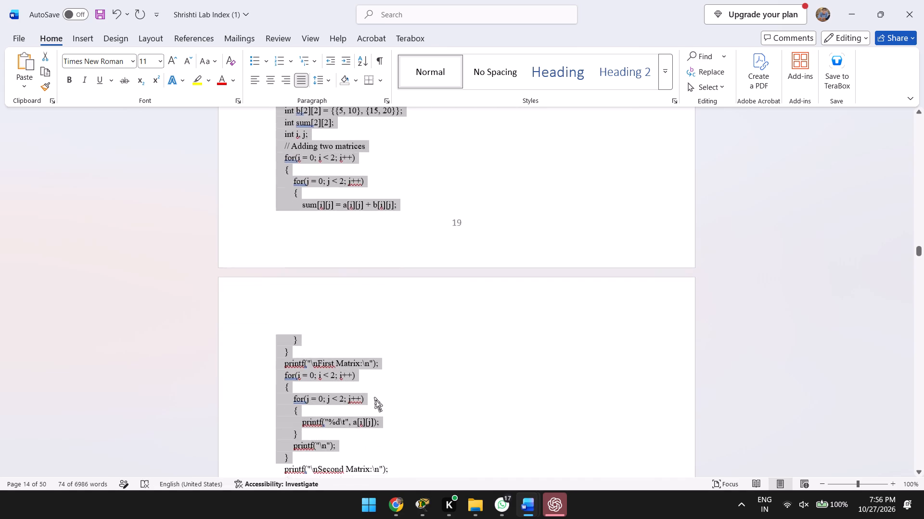
pyautogui.hotkey('ctrl', 'shift', 'Down')
pyautogui.hotkey('ctrl', 'shift', 'Down')
pyautogui.hotkey('ctrl', 'shift', 'Down')
pyautogui.hotkey('ctrl', 'shift', 'Down')
pyautogui.hotkey('ctrl', 'shift', 'Down')
pyautogui.hotkey('ctrl', 'shift', 'Down')
pyautogui.hotkey('ctrl', 'shift', 'Down')
pyautogui.hotkey('ctrl', 'shift', 'Down')
pyautogui.hotkey('ctrl', 'shift', 'Down')
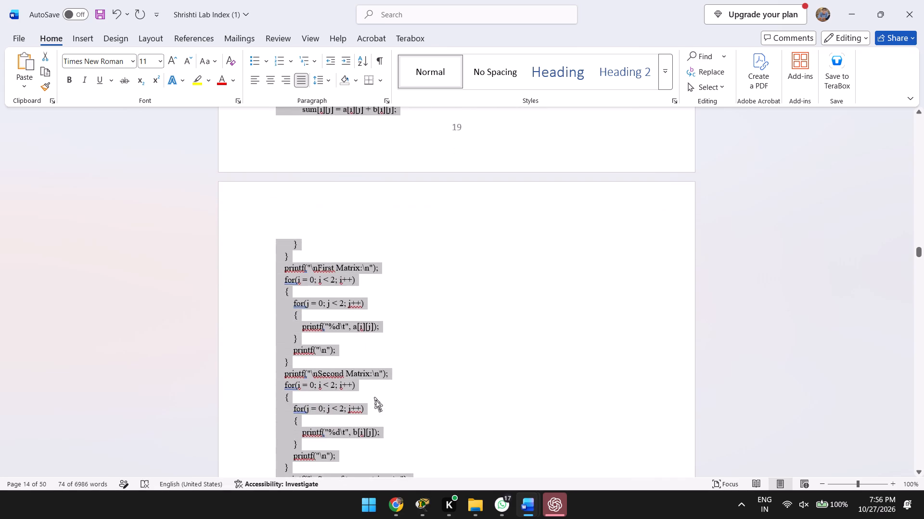
pyautogui.hotkey('ctrl', 'shift', 'Down')
pyautogui.hotkey('ctrl', 'shift', 'Down')
pyautogui.hotkey('ctrl', 'shift', 'Down')
pyautogui.hotkey('ctrl', 'shift', 'Down')
pyautogui.hotkey('ctrl', 'shift', 'Down')
pyautogui.hotkey('ctrl', 'shift', 'Down')
pyautogui.hotkey('ctrl', 'shift', 'Down')
pyautogui.hotkey('ctrl', 'shift', 'Down')
pyautogui.hotkey('ctrl', 'shift', 'Down')
pyautogui.hotkey('ctrl', 'shift', 'Down')
pyautogui.hotkey('ctrl', 'shift', 'Down')
pyautogui.hotkey('ctrl', 'shift', 'Down')
pyautogui.hotkey('ctrl', 'shift', 'Down')
pyautogui.hotkey('ctrl', 'shift', 'Down')
pyautogui.hotkey('ctrl', 'shift', 'Down')
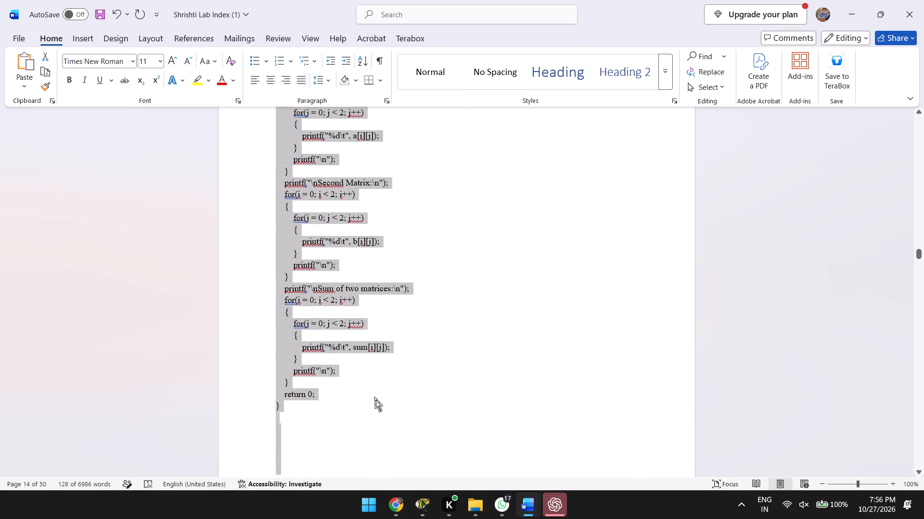
pyautogui.hotkey('ctrl', 'shift', 'Up')
pyautogui.hotkey('ctrl', 'shift', 'Up')
pyautogui.hotkey('ctrl', 'shift', 'Up')
pyautogui.hotkey('ctrl', 'shift', 'Up')
pyautogui.hotkey('ctrl', 'shift', 'Up')
pyautogui.hotkey('ctrl', 'b')
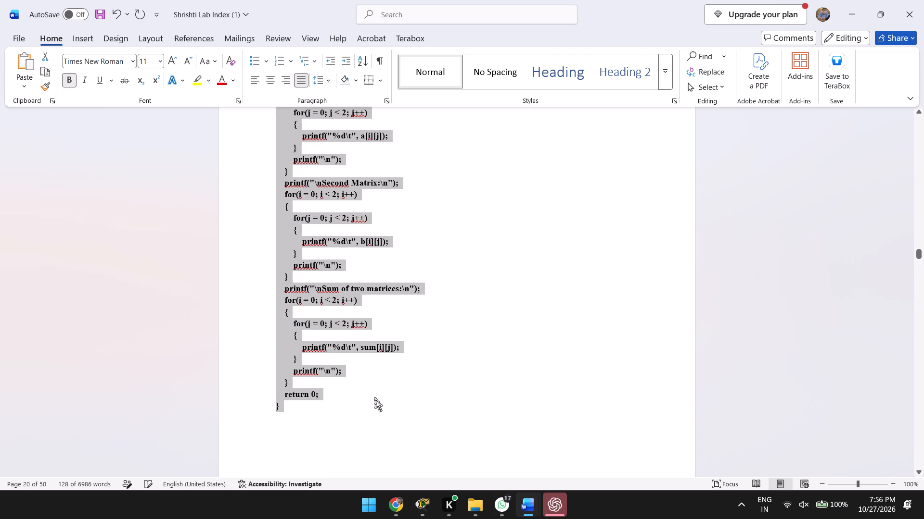
# Make Program 9's entire maximum and minimum elements source code bold, from the #include line on page 22 to the closing brace before "Output:".
pyautogui.press('Down')
pyautogui.press('Down')
pyautogui.press('Down')
pyautogui.press('Down')
pyautogui.press('Down')
pyautogui.press('Down')
pyautogui.press('Down')
pyautogui.press('Down')
pyautogui.press('Down')
pyautogui.press('Down')
pyautogui.press('Down')
pyautogui.press('Down')
pyautogui.press('Down')
pyautogui.press('Down')
pyautogui.press('Down')
pyautogui.press('Down')
pyautogui.press('Down')
pyautogui.press('Down')
pyautogui.press('Down')
pyautogui.press('Down')
pyautogui.press('Down')
pyautogui.press('Down')
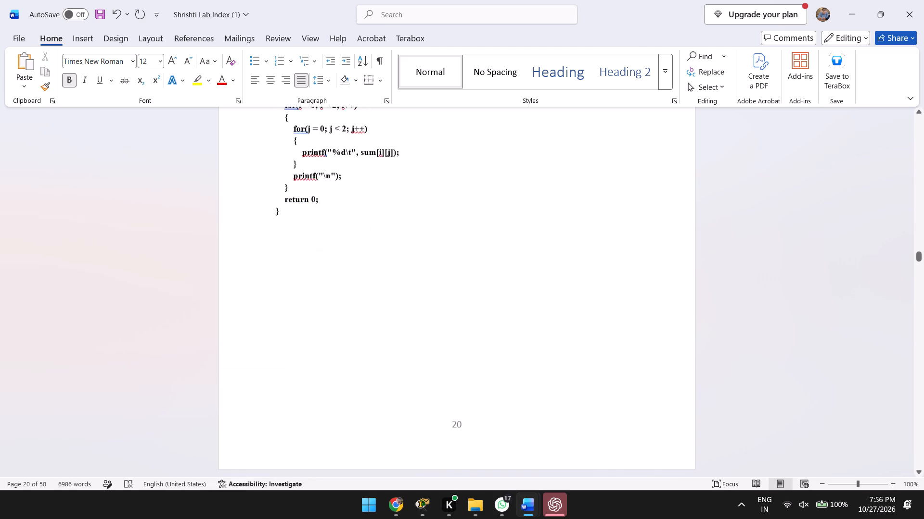
pyautogui.press('Up')
pyautogui.press('Up')
pyautogui.press('Up')
pyautogui.press('Down')
pyautogui.press('Down')
pyautogui.press('Down')
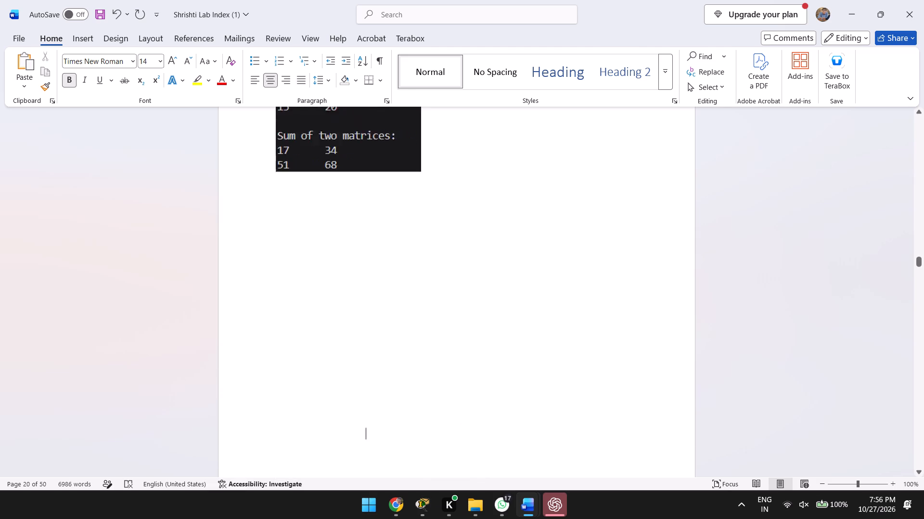
pyautogui.press('Down')
pyautogui.press('Down')
pyautogui.press('Down')
pyautogui.press('Down')
pyautogui.press('Down')
pyautogui.press('Down')
pyautogui.press('Down')
pyautogui.press('Down')
pyautogui.press('Down')
pyautogui.press('Down')
pyautogui.press('Down')
pyautogui.press('Down')
pyautogui.press('Down')
pyautogui.press('Down')
pyautogui.press('Down')
pyautogui.press('Down')
pyautogui.press('Down')
pyautogui.press('Down')
pyautogui.press('Down')
pyautogui.press('Down')
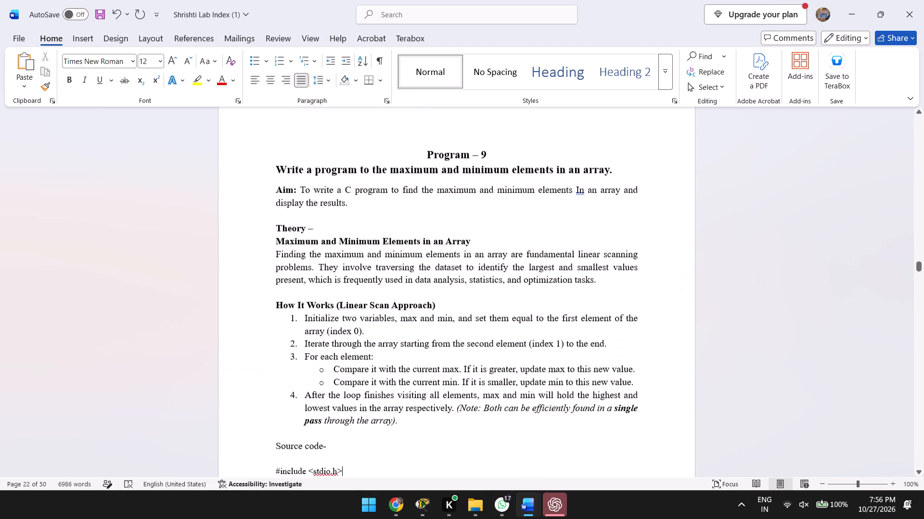
pyautogui.press('Down')
pyautogui.press('Up')
pyautogui.press('Up')
pyautogui.press('Down')
pyautogui.hotkey('ctrl', 'Left')
pyautogui.hotkey('ctrl', 'Left')
pyautogui.hotkey('ctrl', 'Left')
pyautogui.hotkey('ctrl', 'Left')
pyautogui.hotkey('ctrl', 'Left')
pyautogui.hotkey('ctrl', 'Left')
pyautogui.hotkey('ctrl', 'Left')
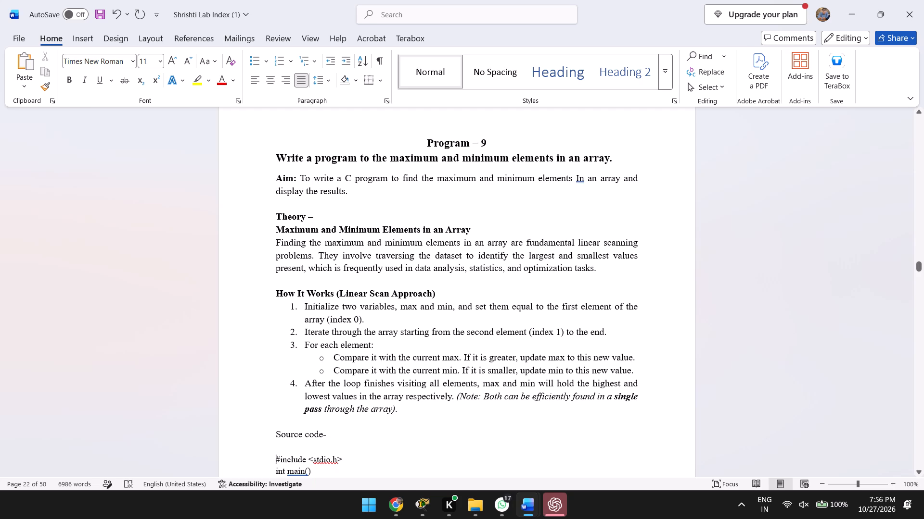
pyautogui.hotkey('ctrl', 'shift', 'Down')
pyautogui.hotkey('ctrl', 'shift', 'Down')
pyautogui.hotkey('ctrl', 'shift', 'Down')
pyautogui.hotkey('ctrl', 'shift', 'Down')
pyautogui.hotkey('ctrl', 'shift', 'Down')
pyautogui.hotkey('ctrl', 'shift', 'Down')
pyautogui.hotkey('ctrl', 'shift', 'Down')
pyautogui.hotkey('ctrl', 'shift', 'Down')
pyautogui.hotkey('ctrl', 'shift', 'Down')
pyautogui.hotkey('ctrl', 'shift', 'Down')
pyautogui.hotkey('ctrl', 'shift', 'Down')
pyautogui.hotkey('ctrl', 'shift', 'Down')
pyautogui.hotkey('ctrl', 'shift', 'Down')
pyautogui.hotkey('ctrl', 'shift', 'Down')
pyautogui.hotkey('ctrl', 'shift', 'Down')
pyautogui.hotkey('ctrl', 'shift', 'Down')
pyautogui.hotkey('ctrl', 'shift', 'Down')
pyautogui.hotkey('ctrl', 'shift', 'Down')
pyautogui.hotkey('ctrl', 'shift', 'Down')
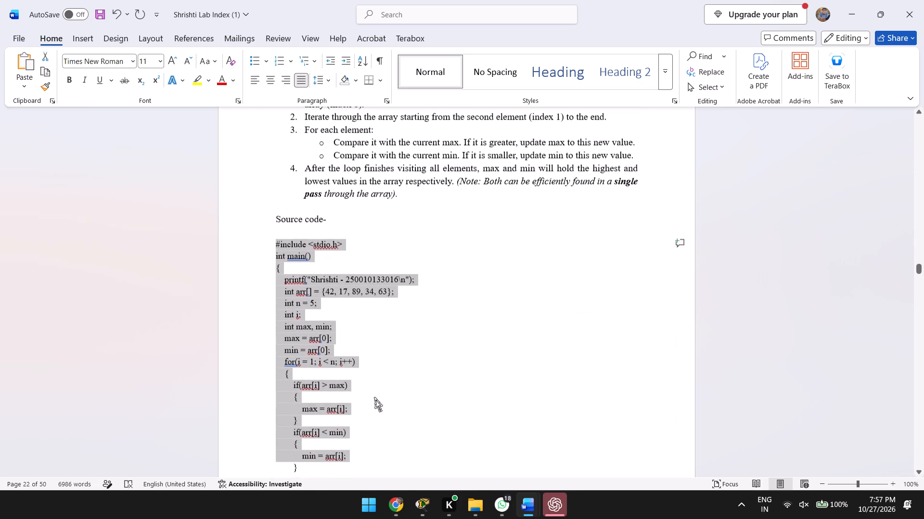
pyautogui.hotkey('ctrl', 'shift', 'Down')
pyautogui.hotkey('ctrl', 'shift', 'Down')
pyautogui.hotkey('ctrl', 'shift', 'Down')
pyautogui.hotkey('ctrl', 'shift', 'Down')
pyautogui.hotkey('ctrl', 'shift', 'Down')
pyautogui.hotkey('ctrl', 'shift', 'Down')
pyautogui.hotkey('ctrl', 'shift', 'Down')
pyautogui.hotkey('ctrl', 'shift', 'Down')
pyautogui.hotkey('ctrl', 'shift', 'Down')
pyautogui.hotkey('ctrl', 'shift', 'Down')
pyautogui.hotkey('ctrl', 'shift', 'Down')
pyautogui.hotkey('ctrl', 'shift', 'Down')
pyautogui.hotkey('ctrl', 'shift', 'Down')
pyautogui.hotkey('ctrl', 'shift', 'Down')
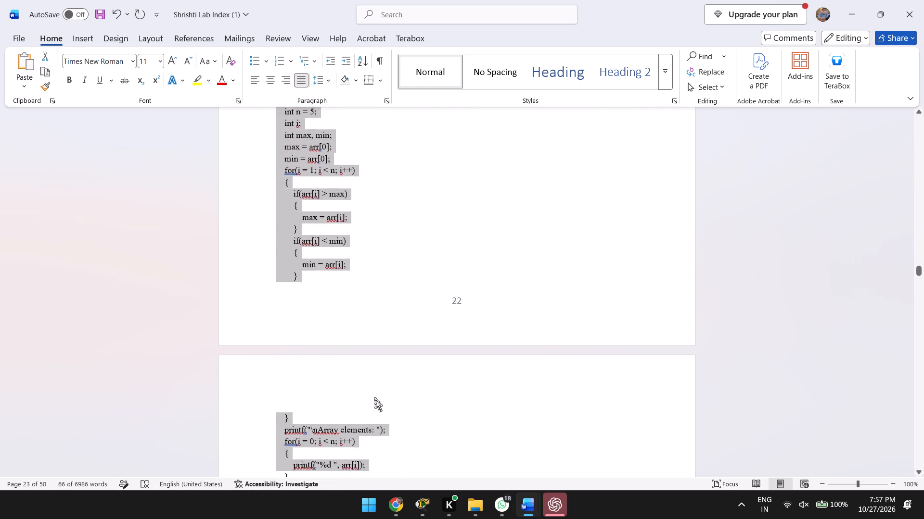
pyautogui.hotkey('ctrl', 'shift', 'Down')
pyautogui.hotkey('ctrl', 'shift', 'Up')
pyautogui.hotkey('ctrl', 'shift', 'Up')
pyautogui.hotkey('ctrl', 'shift', 'Up')
pyautogui.hotkey('ctrl', 'shift', 'Up')
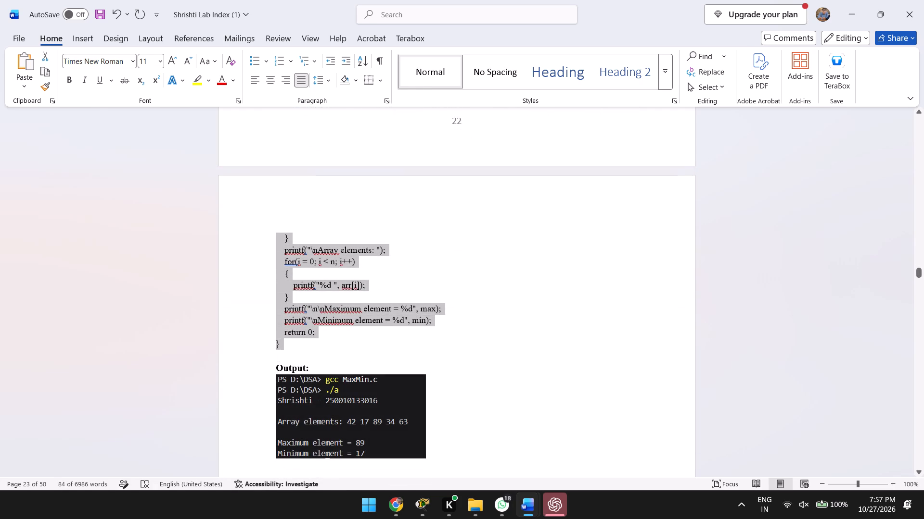
pyautogui.hotkey('ctrl', 'b')
# Make Program 10's entire stack operations source code bold, from the #include line on page 25 to the closing brace of main().
pyautogui.press('Down')
pyautogui.press('Down')
pyautogui.press('Down')
pyautogui.press('Down')
pyautogui.press('Down')
pyautogui.press('Down')
pyautogui.press('Down')
pyautogui.press('Down')
pyautogui.press('Down')
pyautogui.press('Down')
pyautogui.press('Down')
pyautogui.press('Down')
pyautogui.press('Down')
pyautogui.press('Down')
pyautogui.press('Down')
pyautogui.press('Down')
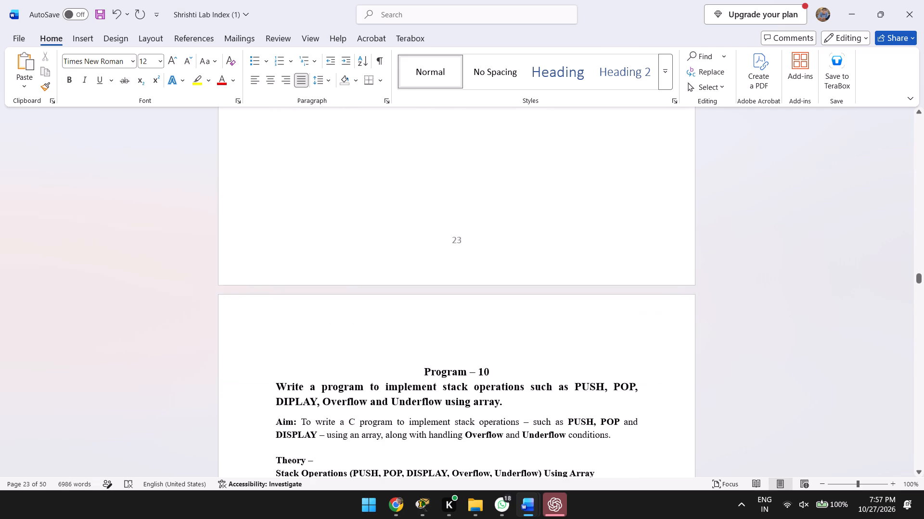
pyautogui.press('Down')
pyautogui.press('Down')
pyautogui.press('Down')
pyautogui.press('Down')
pyautogui.press('Down')
pyautogui.press('Down')
pyautogui.press('Down')
pyautogui.press('Down')
pyautogui.press('Down')
pyautogui.press('Down')
pyautogui.press('Down')
pyautogui.press('Down')
pyautogui.press('Down')
pyautogui.press('Down')
pyautogui.press('Down')
pyautogui.press('Down')
pyautogui.press('Down')
pyautogui.press('Down')
pyautogui.press('Down')
pyautogui.press('Down')
pyautogui.press('Down')
pyautogui.press('Down')
pyautogui.press('Down')
pyautogui.press('Down')
pyautogui.press('Down')
pyautogui.press('Down')
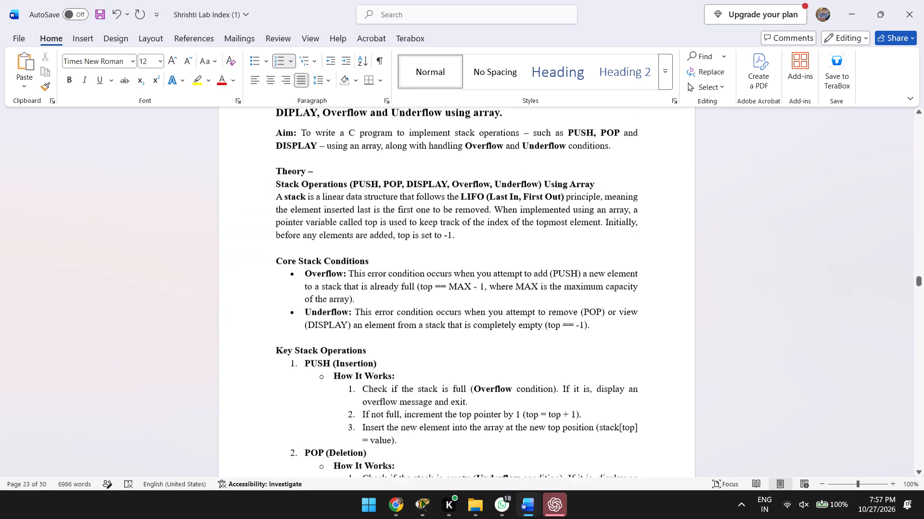
pyautogui.press('Down')
pyautogui.press('Down')
pyautogui.press('Down')
pyautogui.press('Down')
pyautogui.press('Down')
pyautogui.press('Down')
pyautogui.press('Down')
pyautogui.press('Down')
pyautogui.press('Down')
pyautogui.press('Down')
pyautogui.press('Up')
pyautogui.press('Up')
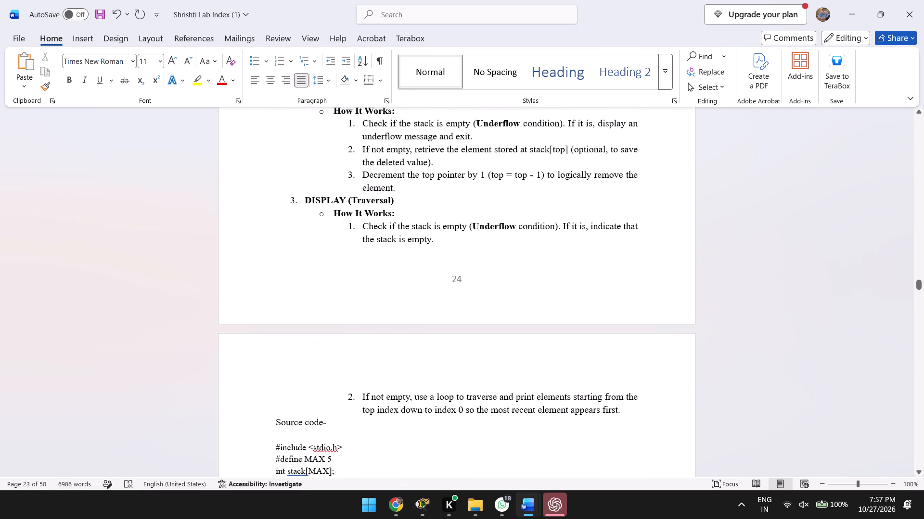
pyautogui.press('Up')
pyautogui.press('Down')
pyautogui.hotkey('ctrl', 'shift', 'Down')
pyautogui.hotkey('ctrl', 'shift', 'Down')
pyautogui.hotkey('ctrl', 'shift', 'Down')
pyautogui.hotkey('ctrl', 'shift', 'Down')
pyautogui.hotkey('ctrl', 'shift', 'Down')
pyautogui.hotkey('ctrl', 'shift', 'Down')
pyautogui.hotkey('ctrl', 'shift', 'Down')
pyautogui.hotkey('ctrl', 'shift', 'Down')
pyautogui.hotkey('ctrl', 'shift', 'Down')
pyautogui.hotkey('ctrl', 'shift', 'Down')
pyautogui.hotkey('ctrl', 'shift', 'Down')
pyautogui.hotkey('ctrl', 'shift', 'Down')
pyautogui.hotkey('ctrl', 'shift', 'Down')
pyautogui.hotkey('ctrl', 'shift', 'Down')
pyautogui.hotkey('ctrl', 'shift', 'Down')
pyautogui.hotkey('ctrl', 'shift', 'Down')
pyautogui.hotkey('ctrl', 'shift', 'Down')
pyautogui.hotkey('ctrl', 'shift', 'Down')
pyautogui.hotkey('ctrl', 'shift', 'Down')
pyautogui.hotkey('ctrl', 'shift', 'Down')
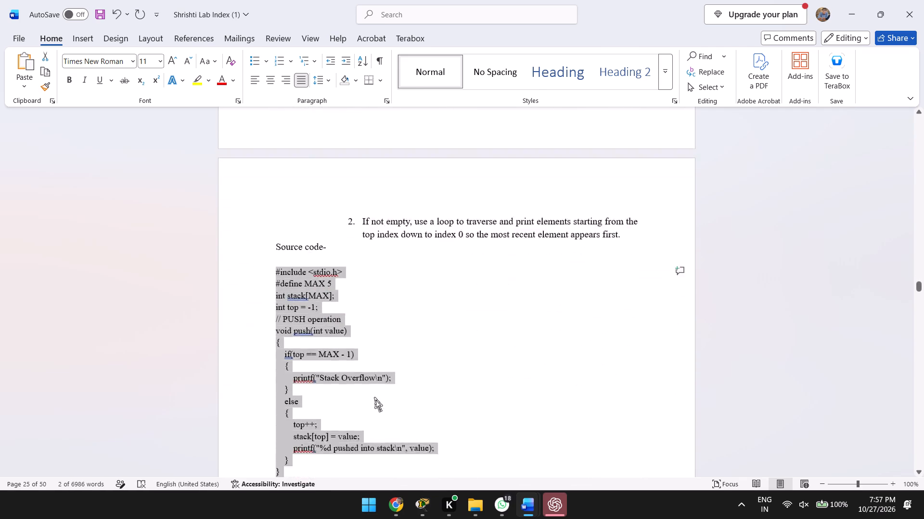
pyautogui.hotkey('ctrl', 'shift', 'Down')
pyautogui.hotkey('ctrl', 'shift', 'Down')
pyautogui.hotkey('ctrl', 'shift', 'Down')
pyautogui.hotkey('ctrl', 'shift', 'Down')
pyautogui.hotkey('ctrl', 'shift', 'Down')
pyautogui.hotkey('ctrl', 'shift', 'Down')
pyautogui.hotkey('ctrl', 'shift', 'Down')
pyautogui.hotkey('ctrl', 'shift', 'Down')
pyautogui.hotkey('ctrl', 'shift', 'Down')
pyautogui.hotkey('ctrl', 'shift', 'Down')
pyautogui.hotkey('ctrl', 'shift', 'Down')
pyautogui.hotkey('ctrl', 'shift', 'Down')
pyautogui.hotkey('ctrl', 'shift', 'Down')
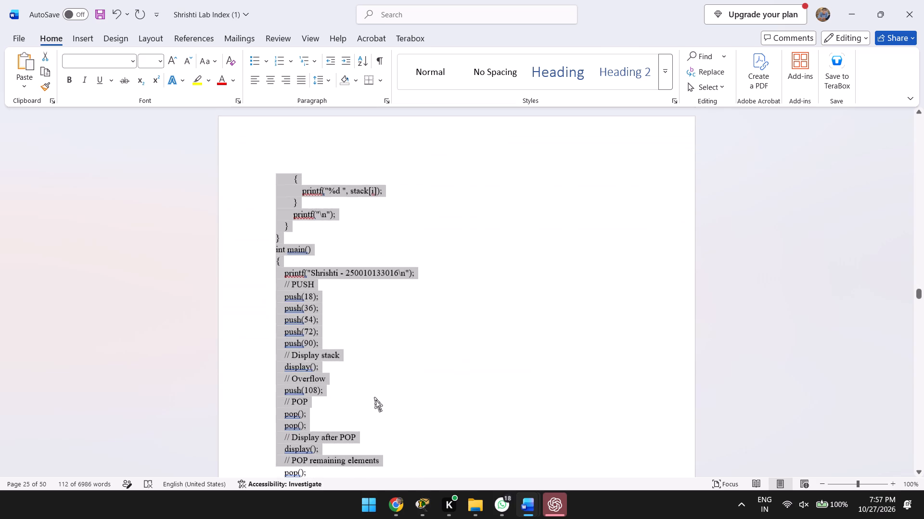
pyautogui.hotkey('ctrl', 'shift', 'Down')
pyautogui.hotkey('ctrl', 'shift', 'Down')
pyautogui.hotkey('ctrl', 'shift', 'Down')
pyautogui.hotkey('ctrl', 'shift', 'Down')
pyautogui.hotkey('ctrl', 'shift', 'Down')
pyautogui.hotkey('ctrl', 'shift', 'Down')
pyautogui.hotkey('ctrl', 'shift', 'Down')
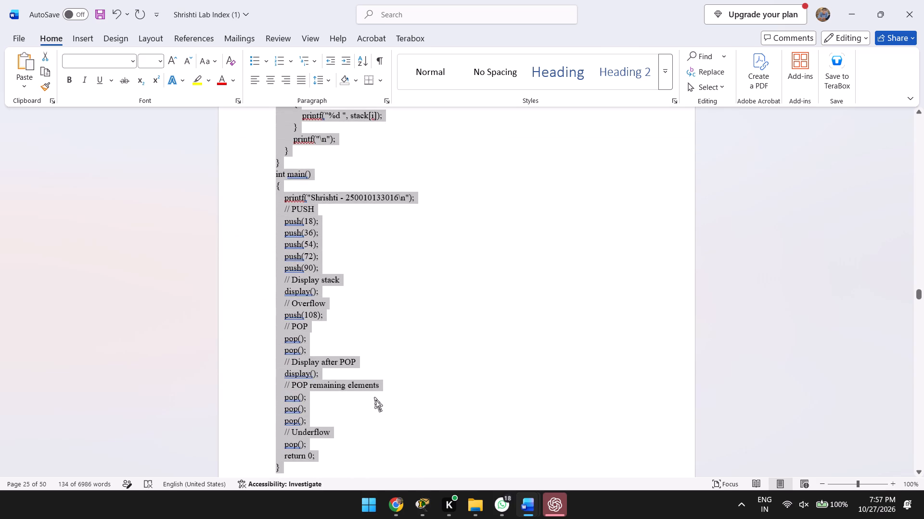
pyautogui.hotkey('ctrl', 'b')
# Examine the pages from the end of Program 10's source code through Program 11's linked list insertion theory.
pyautogui.press('Down')
pyautogui.press('Down')
pyautogui.press('Down')
pyautogui.press('Down')
pyautogui.press('Down')
pyautogui.press('Down')
pyautogui.press('Down')
pyautogui.press('Down')
pyautogui.press('Down')
pyautogui.press('Down')
pyautogui.press('Down')
pyautogui.press('Down')
pyautogui.press('Down')
pyautogui.press('Down')
pyautogui.press('Down')
pyautogui.press('Down')
pyautogui.press('Down')
pyautogui.press('Down')
pyautogui.press('Down')
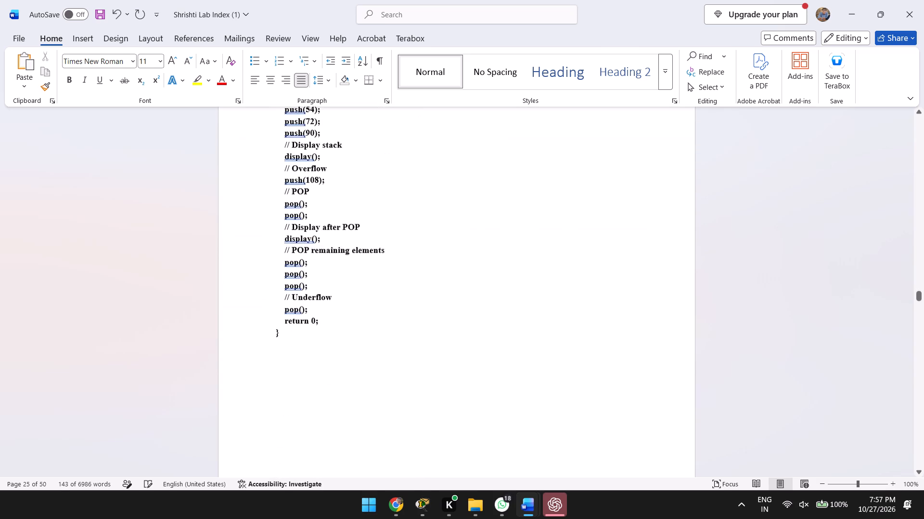
pyautogui.press('Down')
pyautogui.press('Down')
pyautogui.press('Down')
pyautogui.press('Down')
pyautogui.press('Down')
pyautogui.press('Down')
pyautogui.press('Down')
pyautogui.press('Down')
pyautogui.press('Down')
pyautogui.press('Down')
pyautogui.press('Down')
pyautogui.press('Down')
pyautogui.press('Down')
pyautogui.press('Down')
pyautogui.press('Down')
pyautogui.press('Down')
pyautogui.press('Down')
pyautogui.press('Down')
pyautogui.press('Down')
pyautogui.press('Down')
pyautogui.press('Down')
pyautogui.press('Down')
pyautogui.press('Down')
pyautogui.press('Down')
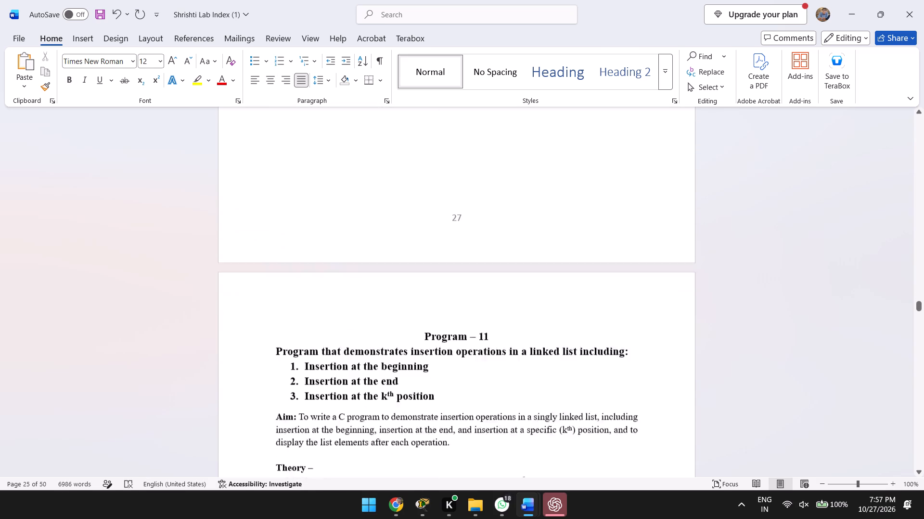
pyautogui.press('Down')
pyautogui.press('Down')
pyautogui.press('Down')
pyautogui.press('Down')
pyautogui.press('Down')
pyautogui.press('Down')
pyautogui.press('Down')
pyautogui.press('Down')
pyautogui.press('Down')
pyautogui.press('Down')
pyautogui.press('Down')
pyautogui.press('Down')
pyautogui.press('Down')
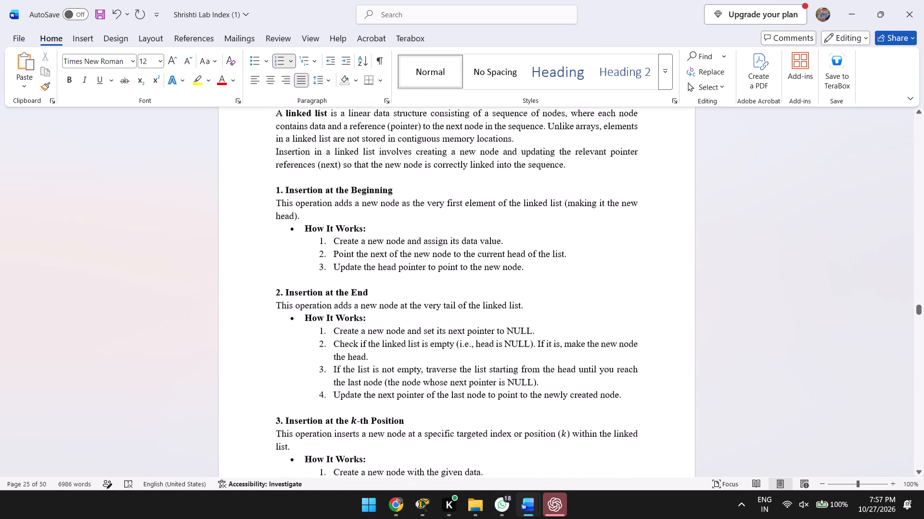
pyautogui.press('Down')
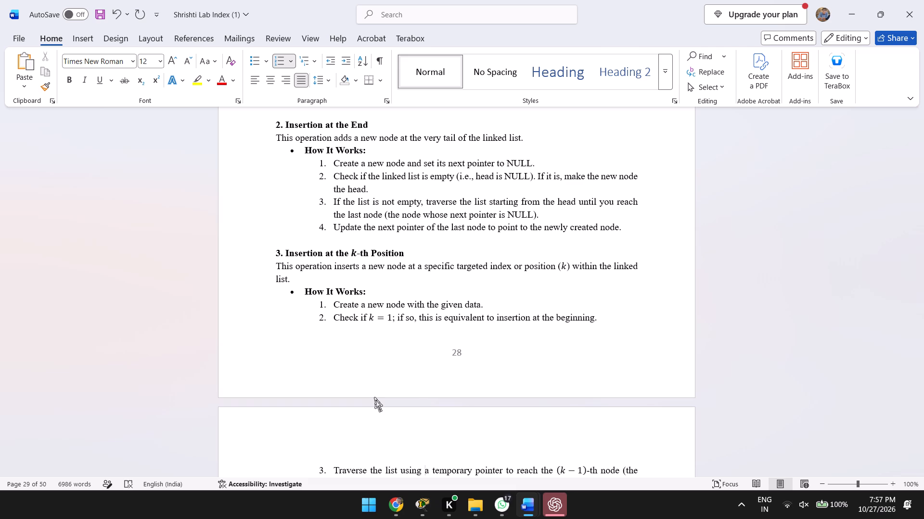
# Undo the recent edits, including the source code bolding, back to the stray letters typed above the index table.
pyautogui.hotkey('ctrl', 'z')
pyautogui.hotkey('ctrl', 'z')
pyautogui.hotkey('ctrl', 'z')
pyautogui.hotkey('ctrl', 'z')
pyautogui.hotkey('ctrl', 'z')
pyautogui.hotkey('ctrl', 'z')
pyautogui.hotkey('ctrl', 'z')
pyautogui.hotkey('ctrl', 'z')
pyautogui.hotkey('ctrl', 'z')
pyautogui.hotkey('ctrl', 'z')
pyautogui.hotkey('ctrl', 'z')
pyautogui.hotkey('ctrl', 'z')
pyautogui.hotkey('ctrl', 'z')
pyautogui.hotkey('ctrl', 'z')
pyautogui.hotkey('ctrl', 'z')
pyautogui.hotkey('ctrl', 'z')
pyautogui.hotkey('ctrl', 'z')
pyautogui.hotkey('ctrl', 'z')
pyautogui.hotkey('ctrl', 'z')
pyautogui.hotkey('ctrl', 'z')
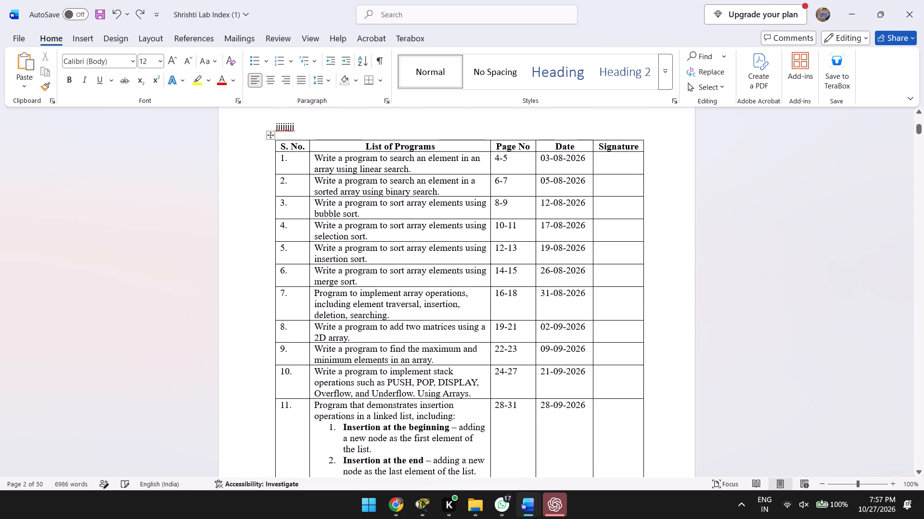
# Redo the index page edits, stopping at the "Source code-" label in Program 1 before its code was made bold.
pyautogui.hotkey('ctrl', 'y')
pyautogui.hotkey('ctrl', 'y')
pyautogui.hotkey('ctrl', 'y')
pyautogui.hotkey('ctrl', 'y')
pyautogui.hotkey('ctrl', 'y')
pyautogui.hotkey('ctrl', 'y')
pyautogui.hotkey('ctrl', 'y')
pyautogui.hotkey('ctrl', 'y')
pyautogui.hotkey('ctrl', 'y')
pyautogui.hotkey('ctrl', 'y')
pyautogui.hotkey('ctrl', 'y')
pyautogui.hotkey('ctrl', 'y')
pyautogui.hotkey('ctrl', 'y')
pyautogui.hotkey('ctrl', 'y')
pyautogui.hotkey('ctrl', 'y')
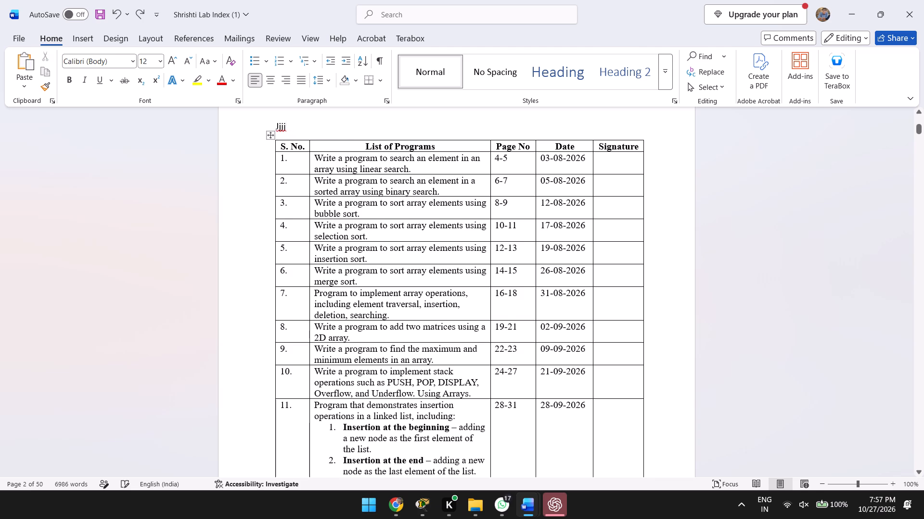
pyautogui.hotkey('ctrl', 'y')
pyautogui.hotkey('ctrl', 'y')
pyautogui.hotkey('ctrl', 'y')
pyautogui.hotkey('ctrl', 'y')
pyautogui.hotkey('ctrl', 'y')
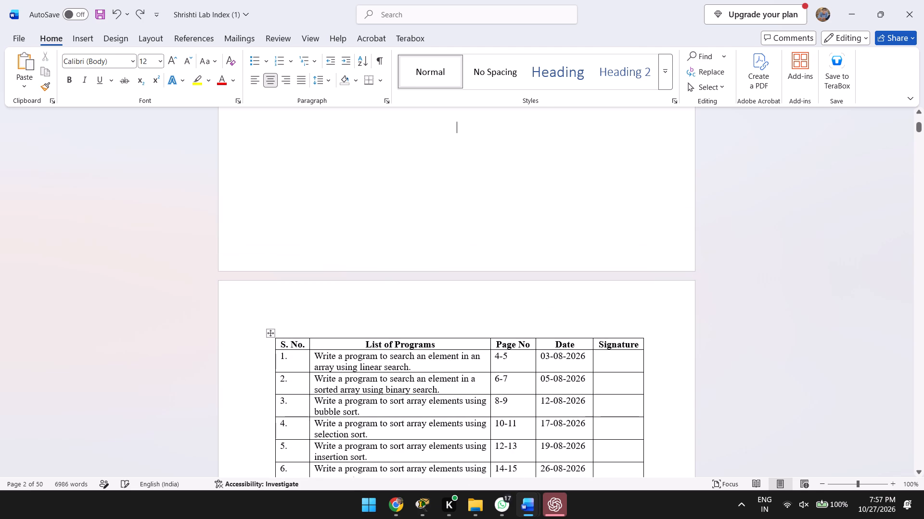
pyautogui.hotkey('ctrl', 'y')
pyautogui.hotkey('ctrl', 'y')
pyautogui.hotkey('ctrl', 'y')
pyautogui.hotkey('ctrl', 'y')
pyautogui.hotkey('ctrl', 'y')
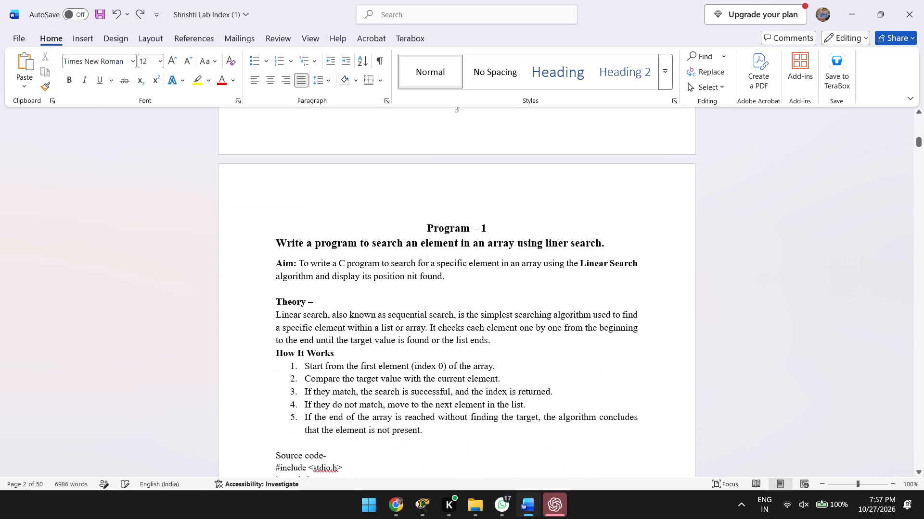
# Change Program 1's source code label to a bold "Source code –" and add a blank line between it and the code.
pyautogui.scroll(-1, 428, 379)
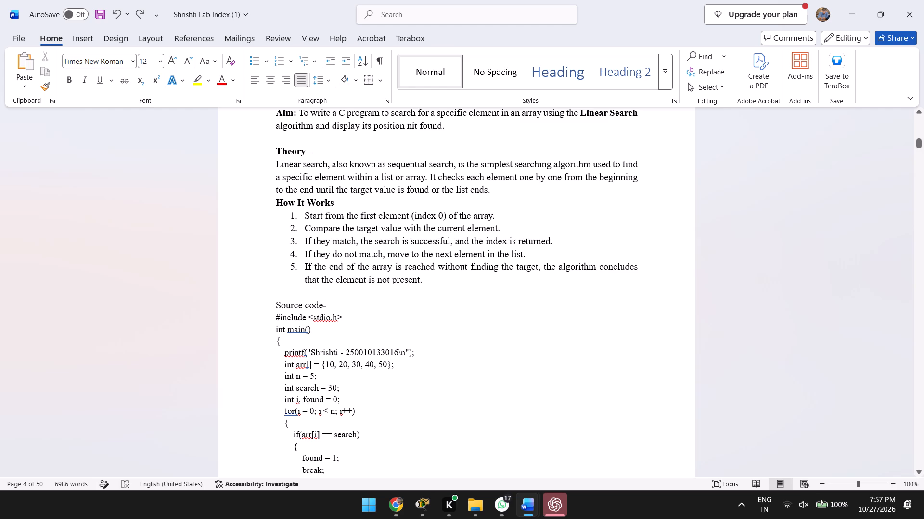
pyautogui.press('BackSpace')
pyautogui.press('Return')
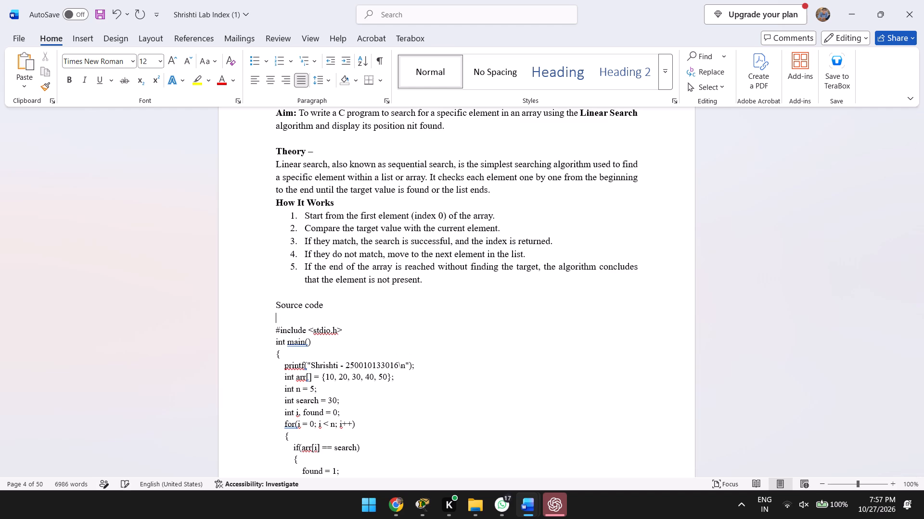
pyautogui.press('Left')
pyautogui.press('space')
pyautogui.write('-')
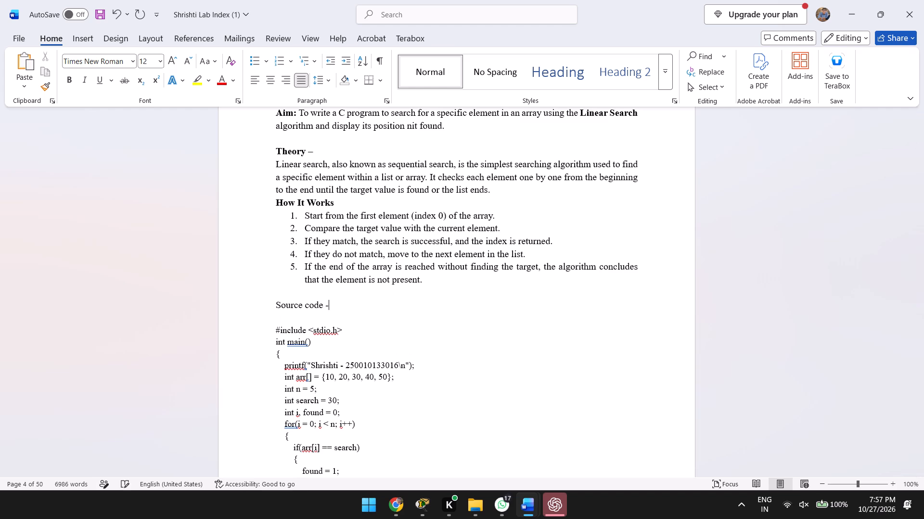
pyautogui.press('Return')
pyautogui.press('BackSpace')
pyautogui.hotkey('ctrl', 'shift', 'Left')
pyautogui.hotkey('ctrl', 'shift', 'Left')
pyautogui.hotkey('ctrl', 'shift', 'Left')
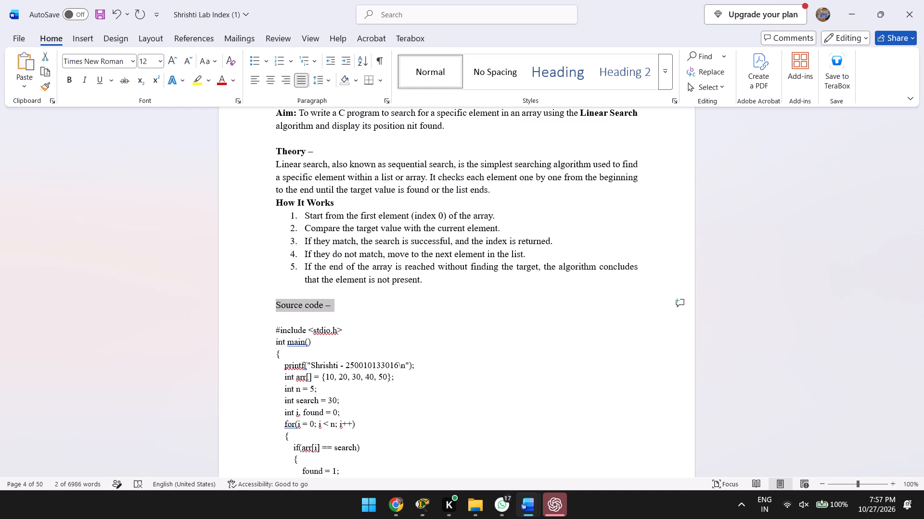
pyautogui.hotkey('ctrl', 'b')
# Make the "Source code-" label in Program 2, the binary search program, bold.
pyautogui.press('Down')
pyautogui.press('Down')
pyautogui.press('Down')
pyautogui.press('Down')
pyautogui.press('Down')
pyautogui.press('Down')
pyautogui.press('Down')
pyautogui.press('Down')
pyautogui.press('Down')
pyautogui.press('Down')
pyautogui.press('Down')
pyautogui.press('Down')
pyautogui.press('Down')
pyautogui.press('Down')
pyautogui.press('Down')
pyautogui.press('Down')
pyautogui.press('Down')
pyautogui.press('Down')
pyautogui.press('Down')
pyautogui.press('Down')
pyautogui.press('Down')
pyautogui.press('Down')
pyautogui.press('Down')
pyautogui.press('Down')
pyautogui.press('Down')
pyautogui.press('Down')
pyautogui.press('Down')
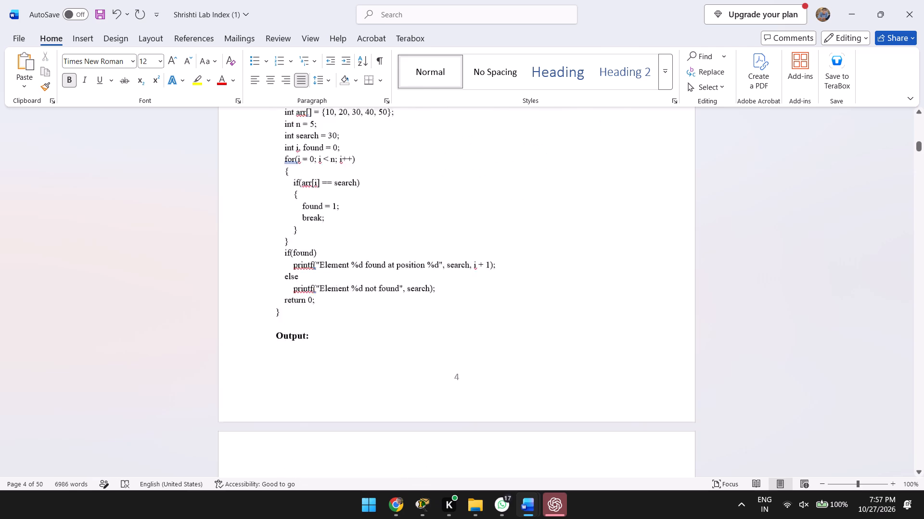
pyautogui.press('Down')
pyautogui.press('Down')
pyautogui.press('Down')
pyautogui.press('Down')
pyautogui.press('Down')
pyautogui.press('Down')
pyautogui.press('Down')
pyautogui.press('Down')
pyautogui.press('Down')
pyautogui.press('Down')
pyautogui.press('Down')
pyautogui.press('Down')
pyautogui.press('Down')
pyautogui.press('Down')
pyautogui.press('Down')
pyautogui.press('Down')
pyautogui.press('Down')
pyautogui.press('Down')
pyautogui.press('Down')
pyautogui.press('Down')
pyautogui.press('Down')
pyautogui.press('Down')
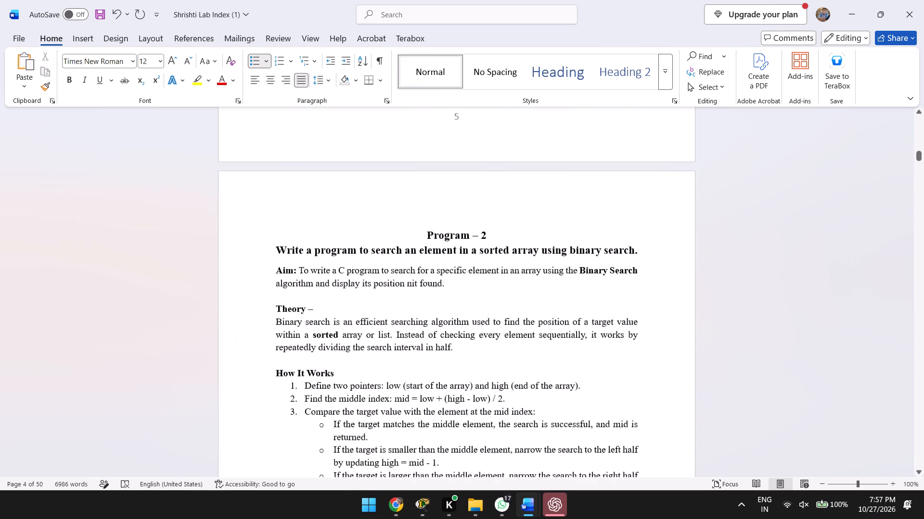
pyautogui.press('Down')
pyautogui.press('Down')
pyautogui.press('Down')
pyautogui.press('Down')
pyautogui.press('Down')
pyautogui.press('Down')
pyautogui.press('Down')
pyautogui.press('Down')
pyautogui.press('Down')
pyautogui.press('Down')
pyautogui.press('Down')
pyautogui.press('Down')
pyautogui.press('Down')
pyautogui.press('Down')
pyautogui.press('Up')
pyautogui.press('Up')
pyautogui.press('Up')
pyautogui.press('Up')
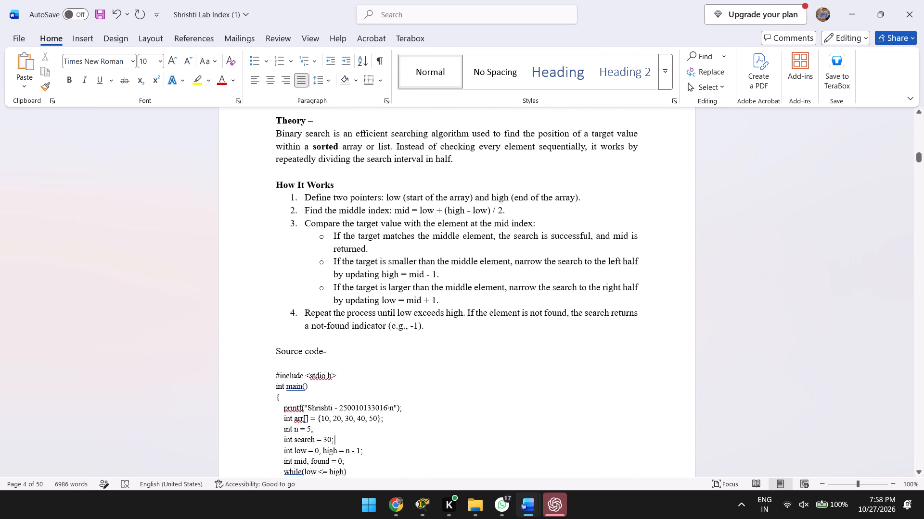
pyautogui.press('Up')
pyautogui.press('Up')
pyautogui.press('Up')
pyautogui.press('Up')
pyautogui.press('Up')
pyautogui.press('Up')
pyautogui.press('Up')
pyautogui.hotkey('ctrl', 'shift', 'Left')
pyautogui.hotkey('ctrl', 'shift', 'Left')
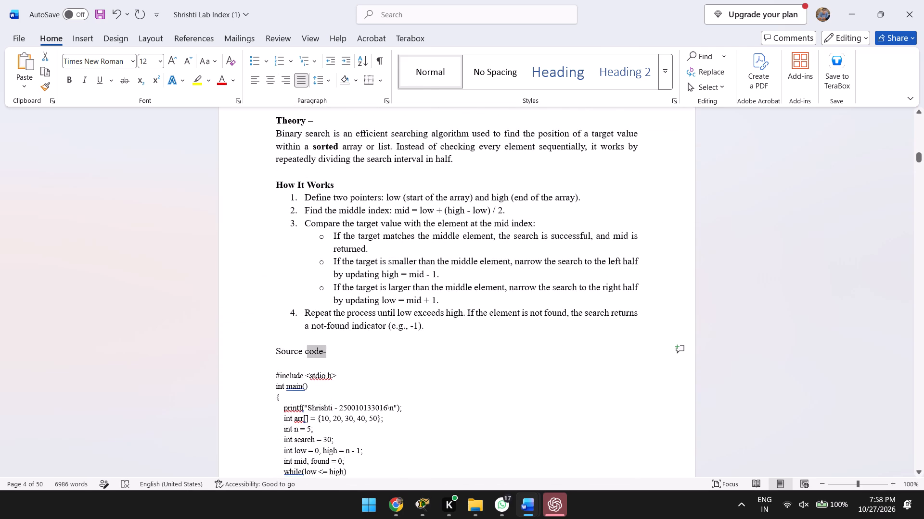
pyautogui.hotkey('ctrl', 'shift', 'Left')
pyautogui.hotkey('ctrl', 'b')
# Change Program 2's bold source code label to "Source code –", with a space before an en dash.
pyautogui.scroll(-1, 428, 379)
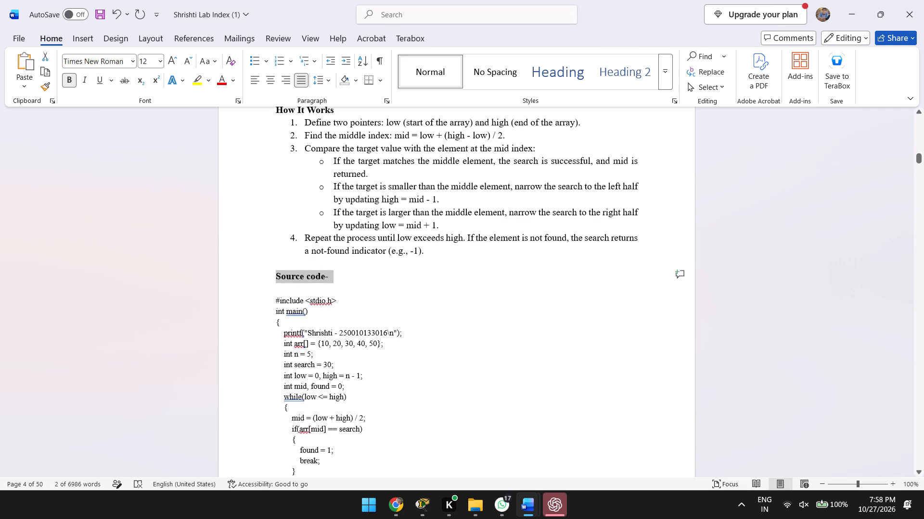
pyautogui.press('Left')
pyautogui.press('Right')
pyautogui.press('Right')
pyautogui.hotkey('ctrl', 'Right')
pyautogui.hotkey('ctrl', 'Right')
pyautogui.press('space')
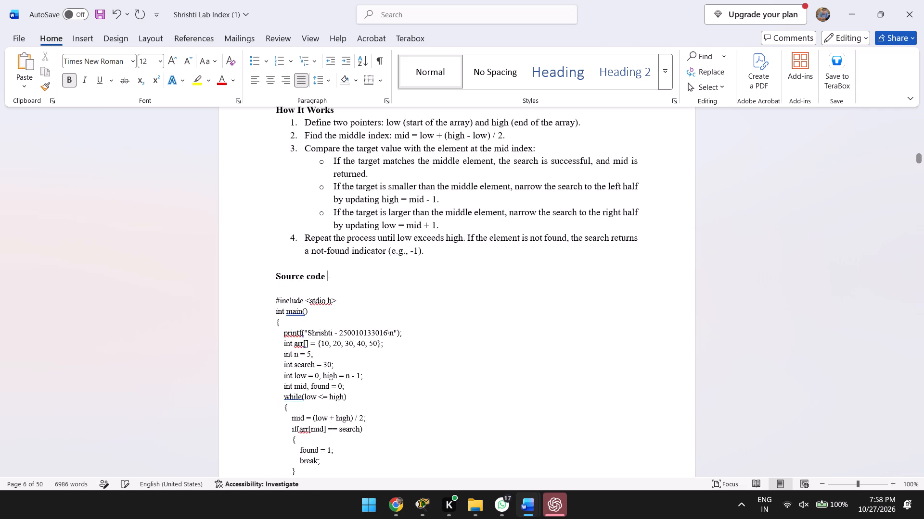
pyautogui.press('Delete')
pyautogui.press('-')
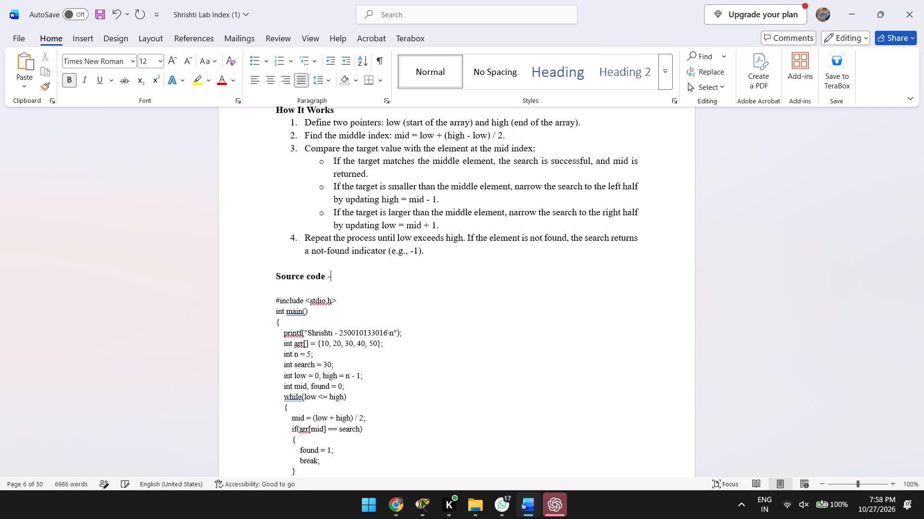
pyautogui.press('Return')
pyautogui.press('BackSpace')
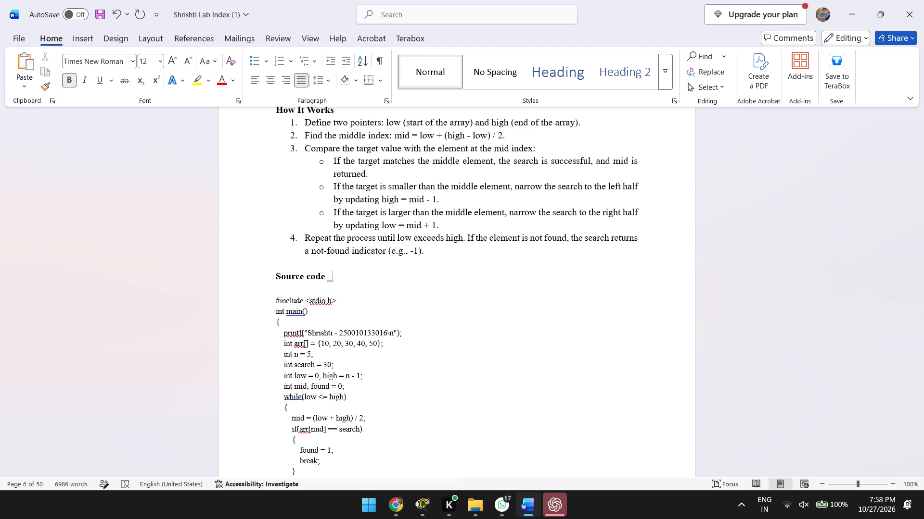
# Examine the index table, then compare the layout and source code labels of Programs 1 and 2.
pyautogui.scroll(6, 361, 303)
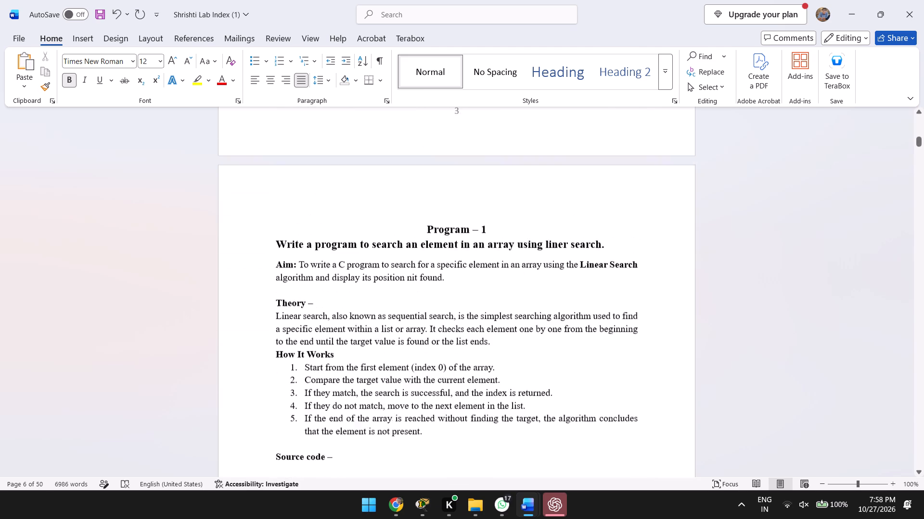
pyautogui.scroll(8, 361, 303)
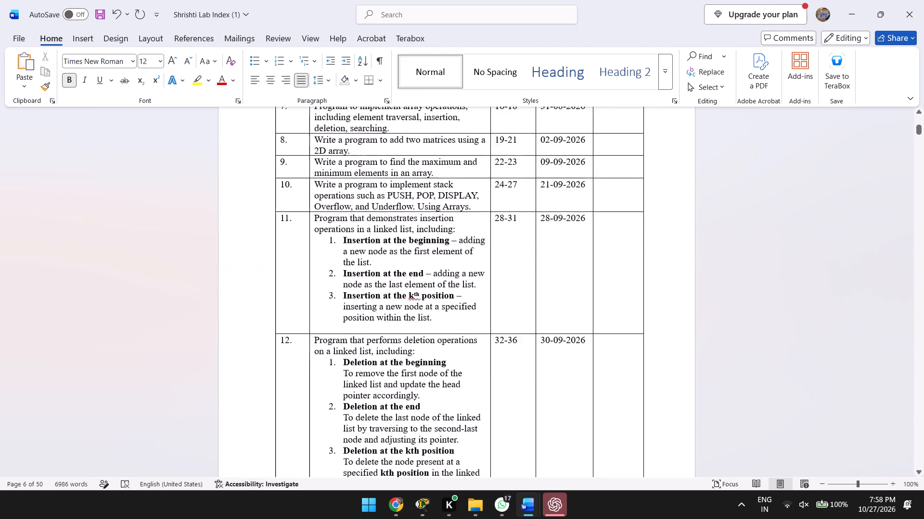
pyautogui.scroll(4, 361, 303)
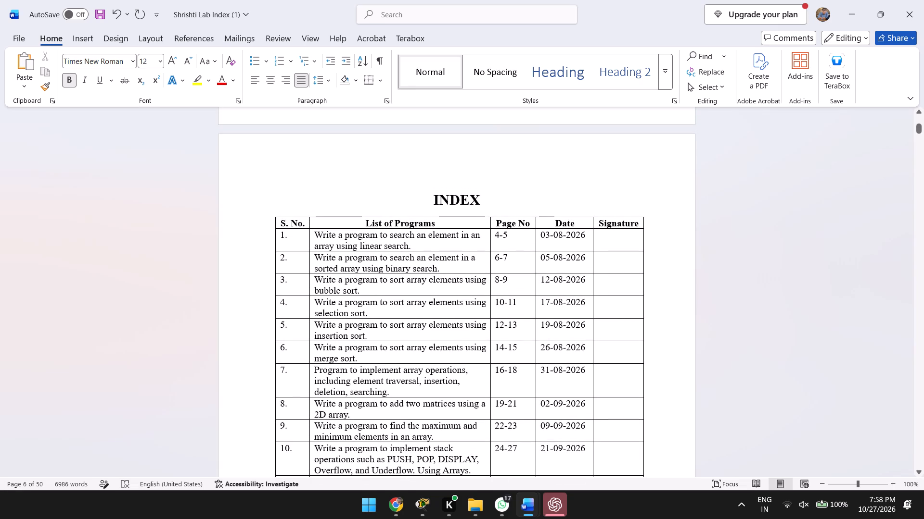
pyautogui.scroll(-5, 361, 303)
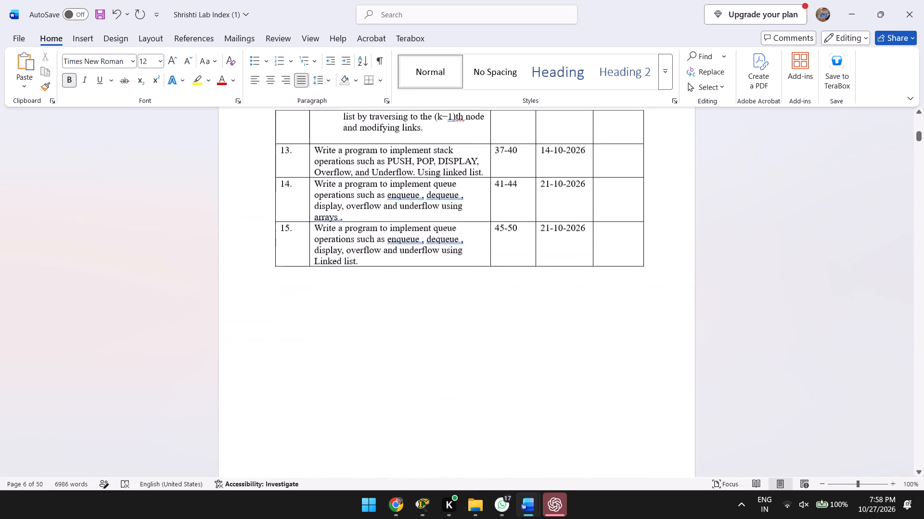
pyautogui.scroll(-3, 361, 303)
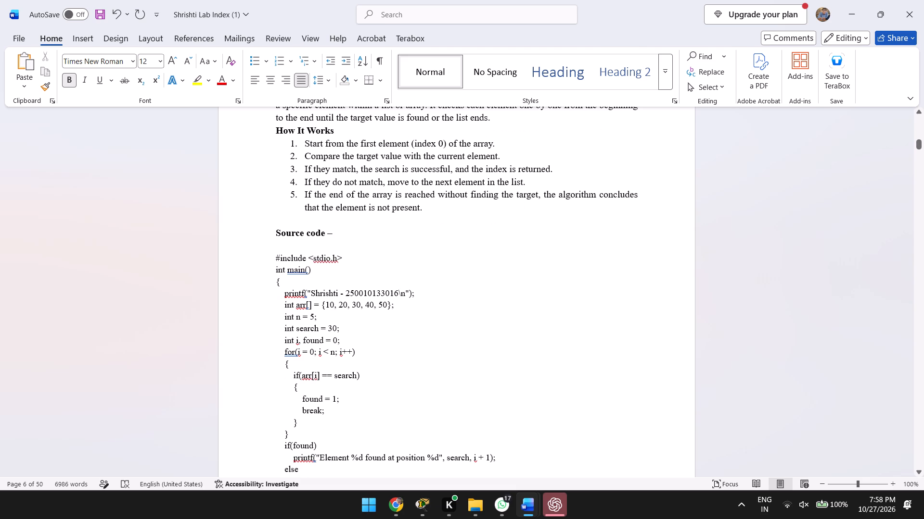
pyautogui.scroll(1, 274, 240)
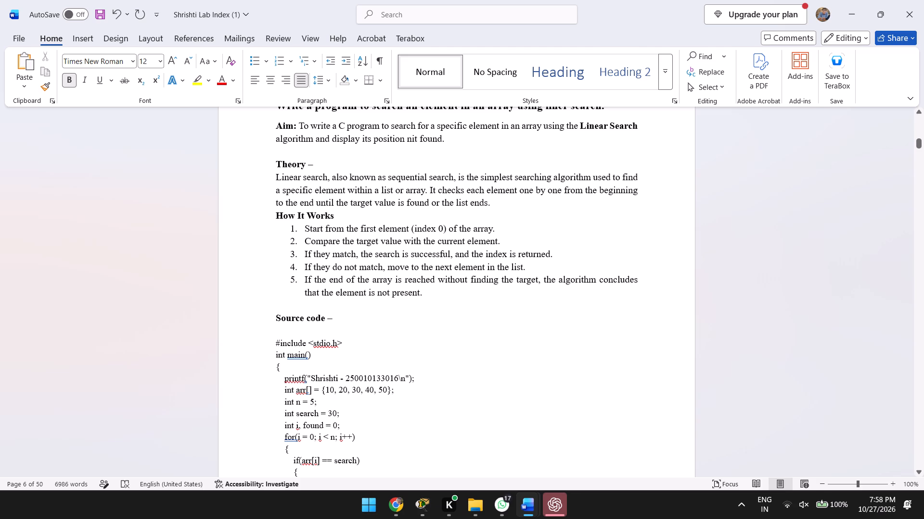
pyautogui.scroll(-1, 385, 368)
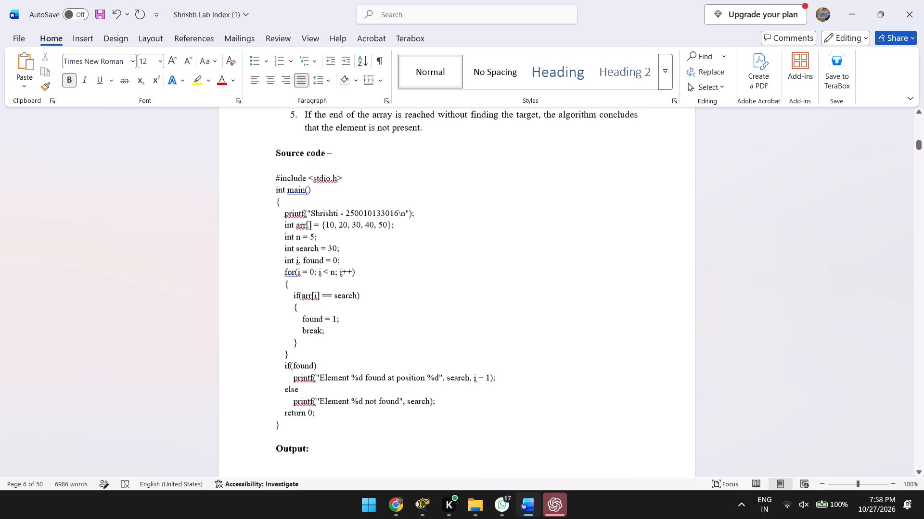
pyautogui.scroll(-4, 447, 388)
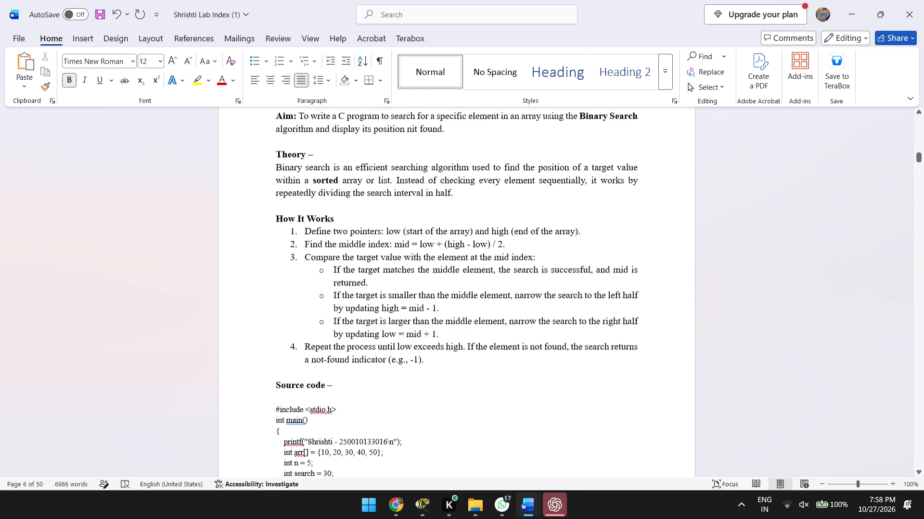
# Change the source code label in Program 3, the bubble sort program, to "Source code –" with a spaced en dash.
pyautogui.scroll(-5, 447, 388)
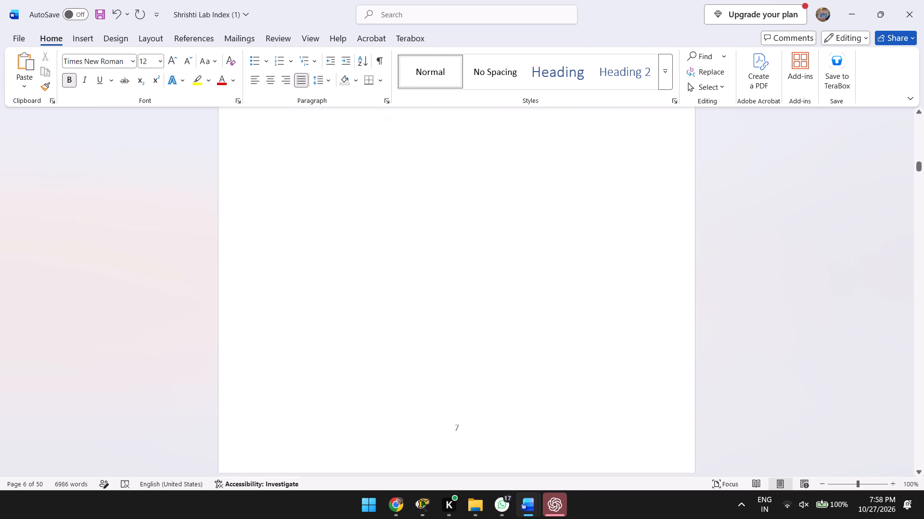
pyautogui.scroll(-3, 447, 388)
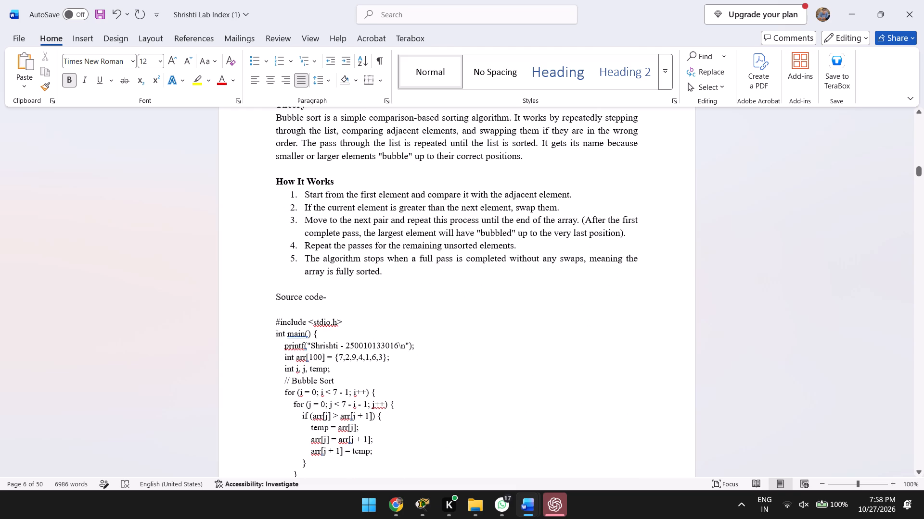
pyautogui.click(329, 301)
pyautogui.press('BackSpace')
pyautogui.press('space')
pyautogui.write('-')
pyautogui.press('Return')
pyautogui.press('BackSpace')
# Make Program 3's whole "Source code –" label bold.
pyautogui.hotkey('shift', 'Left')
pyautogui.hotkey('shift', 'Left')
pyautogui.hotkey('shift', 'Left')
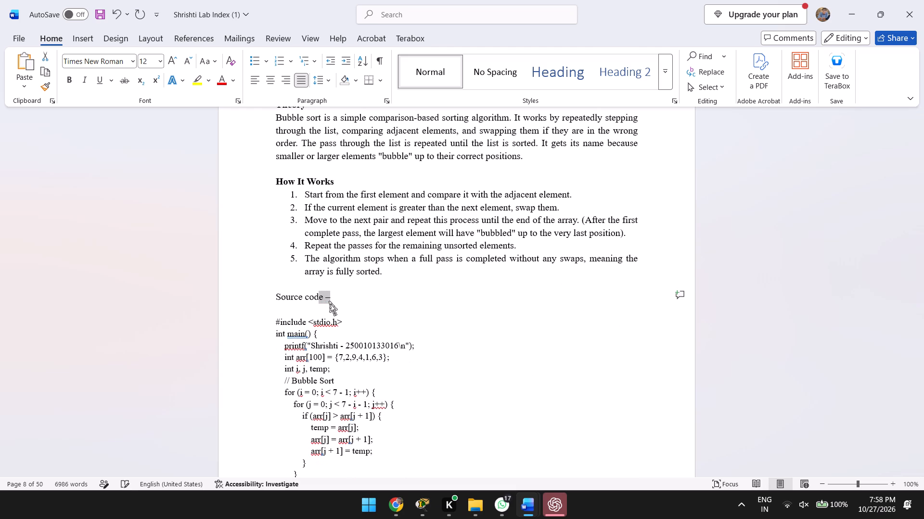
pyautogui.hotkey('shift', 'Left')
pyautogui.hotkey('shift', 'Left')
pyautogui.hotkey('shift', 'Left')
pyautogui.hotkey('shift', 'Left')
pyautogui.hotkey('shift', 'Left')
pyautogui.hotkey('shift', 'Left')
pyautogui.hotkey('shift', 'Left')
pyautogui.hotkey('shift', 'Left')
pyautogui.hotkey('shift', 'Left')
pyautogui.hotkey('shift', 'Left')
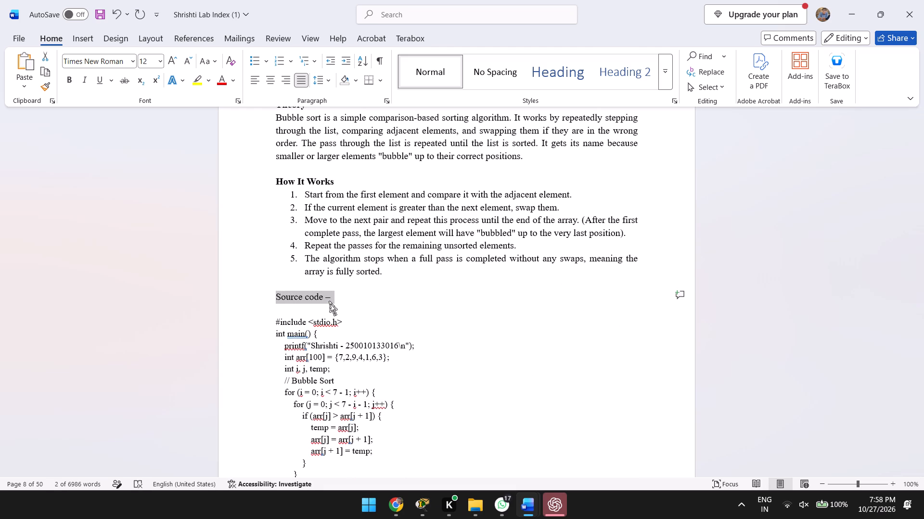
pyautogui.hotkey('ctrl', 'b')
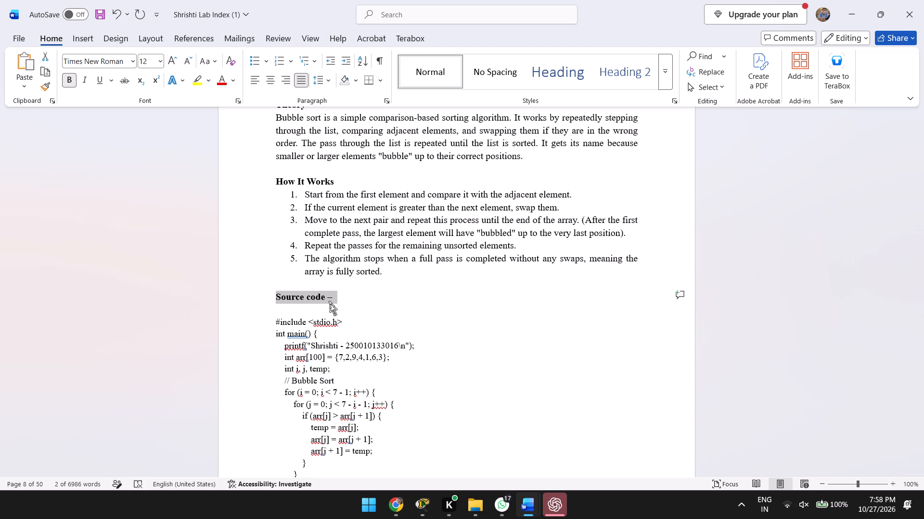
# Change the source code label in Program 4, the selection sort program, to "Source code –" with a spaced en dash.
pyautogui.press('Down')
pyautogui.press('Down')
pyautogui.press('Down')
pyautogui.press('Down')
pyautogui.press('Down')
pyautogui.press('Down')
pyautogui.press('Down')
pyautogui.press('Down')
pyautogui.press('Down')
pyautogui.press('Down')
pyautogui.press('Down')
pyautogui.press('Down')
pyautogui.press('Down')
pyautogui.press('Down')
pyautogui.press('Down')
pyautogui.press('Down')
pyautogui.press('Down')
pyautogui.press('Down')
pyautogui.press('Down')
pyautogui.press('Down')
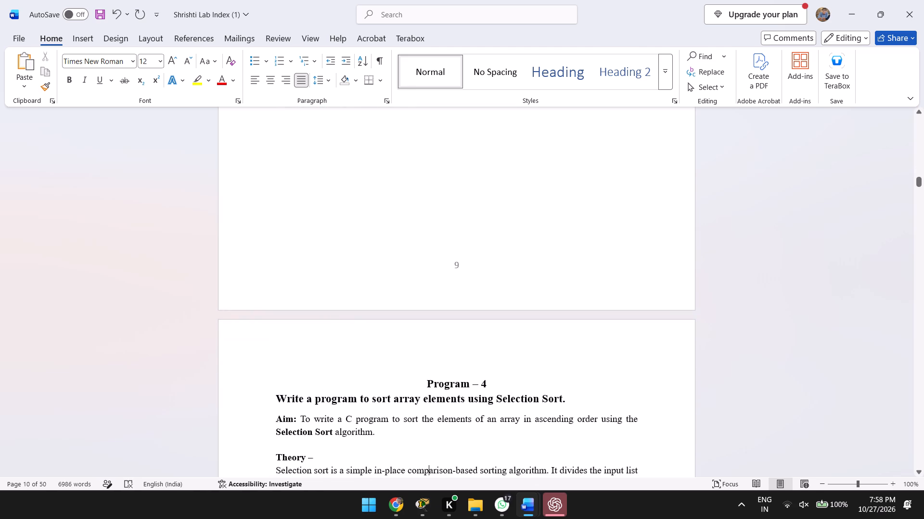
pyautogui.press('Down')
pyautogui.press('Down')
pyautogui.press('Down')
pyautogui.press('Down')
pyautogui.press('Down')
pyautogui.press('Down')
pyautogui.press('Down')
pyautogui.press('Down')
pyautogui.press('Down')
pyautogui.press('Down')
pyautogui.press('Down')
pyautogui.press('Down')
pyautogui.press('Down')
pyautogui.press('Down')
pyautogui.press('Down')
pyautogui.press('Down')
pyautogui.press('Down')
pyautogui.press('Up')
pyautogui.press('Up')
pyautogui.press('Up')
pyautogui.press('Up')
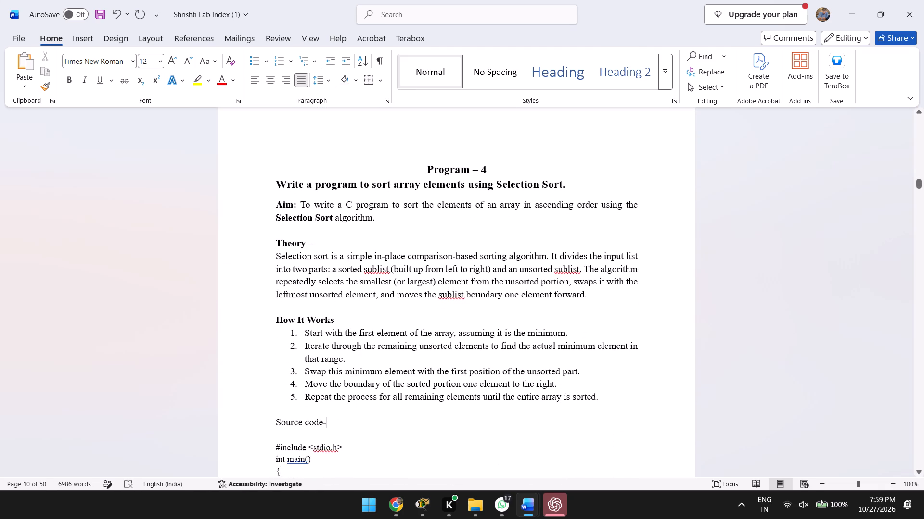
pyautogui.press('BackSpace')
pyautogui.press('space')
pyautogui.write('-')
pyautogui.press('Return')
pyautogui.press('BackSpace')
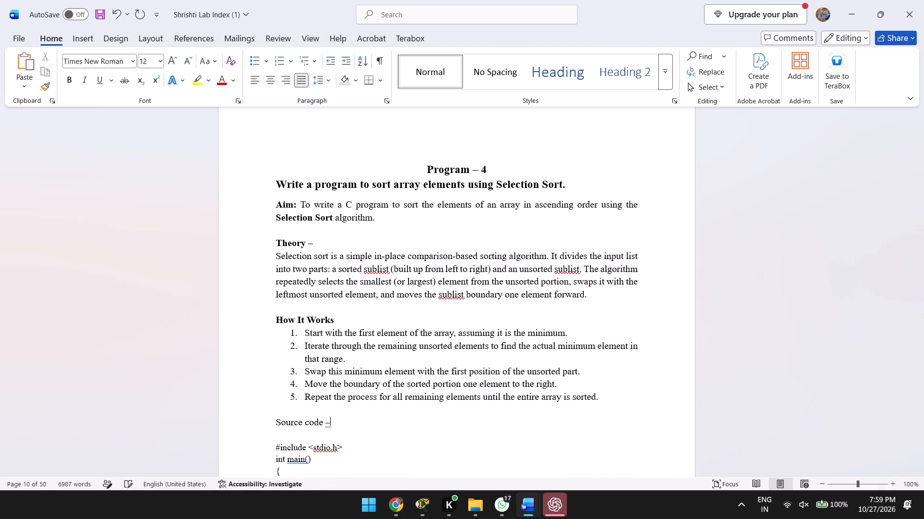
# Make Program 4's whole "Source code –" label bold.
pyautogui.hotkey('ctrl', 'shift', 'Left')
pyautogui.hotkey('ctrl', 'shift', 'Left')
pyautogui.hotkey('ctrl', 'shift', 'Left')
pyautogui.hotkey('ctrl', 'b')
# Change the source code label in Program 5, the insertion sort program, to "Source code –" with a spaced en dash.
pyautogui.press('Down')
pyautogui.press('Down')
pyautogui.press('Down')
pyautogui.press('Down')
pyautogui.press('Down')
pyautogui.press('Down')
pyautogui.press('Down')
pyautogui.press('Down')
pyautogui.press('Down')
pyautogui.press('Down')
pyautogui.press('Down')
pyautogui.press('Down')
pyautogui.press('Down')
pyautogui.press('Down')
pyautogui.press('Down')
pyautogui.press('Down')
pyautogui.press('Down')
pyautogui.press('Down')
pyautogui.press('Down')
pyautogui.press('Down')
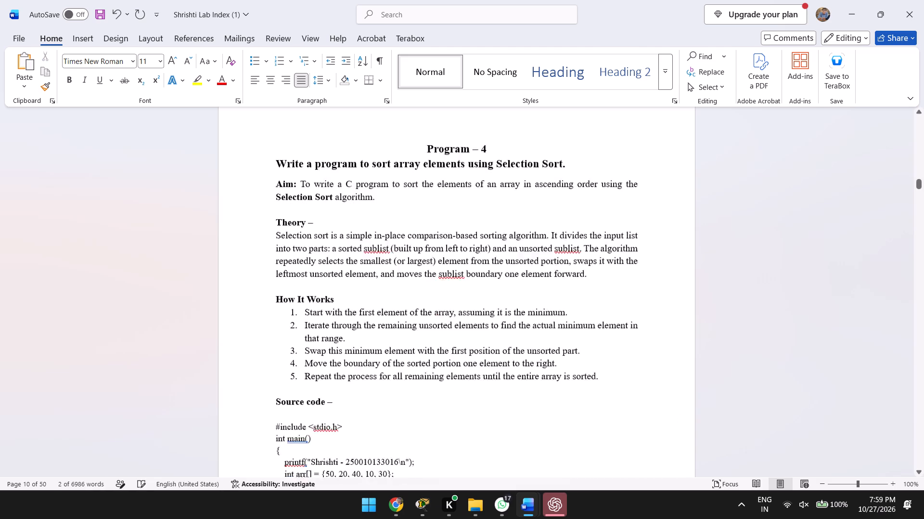
pyautogui.press('Down')
pyautogui.press('Down')
pyautogui.press('Down')
pyautogui.press('Down')
pyautogui.press('Down')
pyautogui.press('Down')
pyautogui.press('Down')
pyautogui.press('Down')
pyautogui.press('Down')
pyautogui.press('Down')
pyautogui.press('Down')
pyautogui.press('Down')
pyautogui.press('Down')
pyautogui.press('Down')
pyautogui.press('Down')
pyautogui.press('Down')
pyautogui.press('Down')
pyautogui.press('Down')
pyautogui.press('Down')
pyautogui.press('Down')
pyautogui.press('Down')
pyautogui.press('Down')
pyautogui.press('Down')
pyautogui.press('Down')
pyautogui.press('Down')
pyautogui.press('Down')
pyautogui.press('Down')
pyautogui.press('Down')
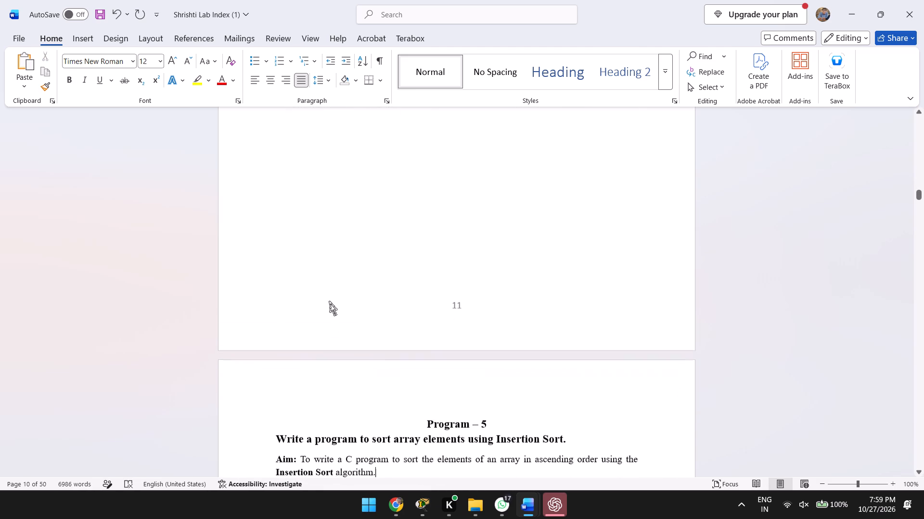
pyautogui.press('Down')
pyautogui.press('Down')
pyautogui.press('Up')
pyautogui.press('Up')
pyautogui.press('Up')
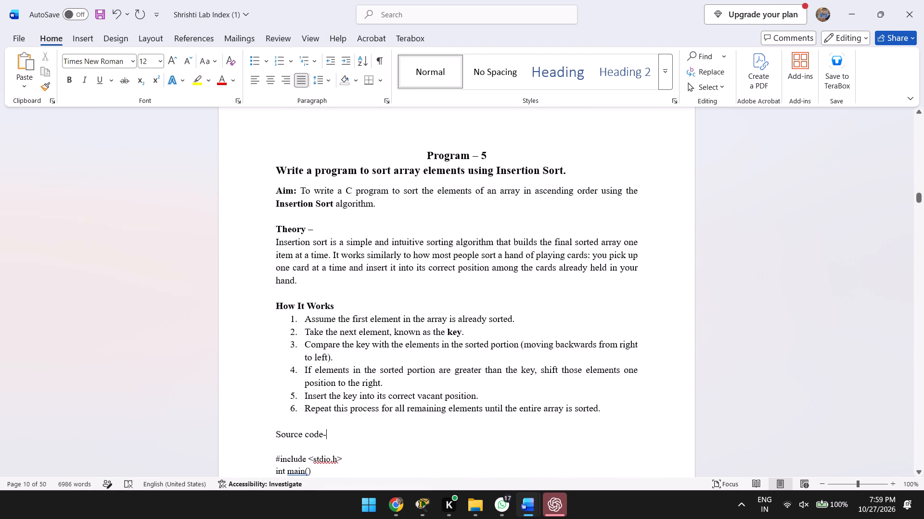
pyautogui.press('BackSpace')
pyautogui.press('space')
pyautogui.write('-')
pyautogui.press('Return')
pyautogui.press('BackSpace')
# Make Program 5's whole "Source code –" label bold.
pyautogui.hotkey('ctrl', 'shift', 'Left')
pyautogui.hotkey('ctrl', 'shift', 'Left')
pyautogui.hotkey('ctrl', 'shift', 'Left')
pyautogui.hotkey('ctrl', 'b')
# Change the source code label in Program 6, the merge sort program, to "Source code –" with a spaced en dash.
pyautogui.press('Down')
pyautogui.press('Down')
pyautogui.press('Down')
pyautogui.press('Down')
pyautogui.press('Down')
pyautogui.press('Down')
pyautogui.press('Down')
pyautogui.press('Down')
pyautogui.press('Down')
pyautogui.press('Down')
pyautogui.press('Down')
pyautogui.press('Down')
pyautogui.press('Down')
pyautogui.press('Down')
pyautogui.press('Down')
pyautogui.press('Down')
pyautogui.press('Down')
pyautogui.press('Down')
pyautogui.press('Down')
pyautogui.press('Down')
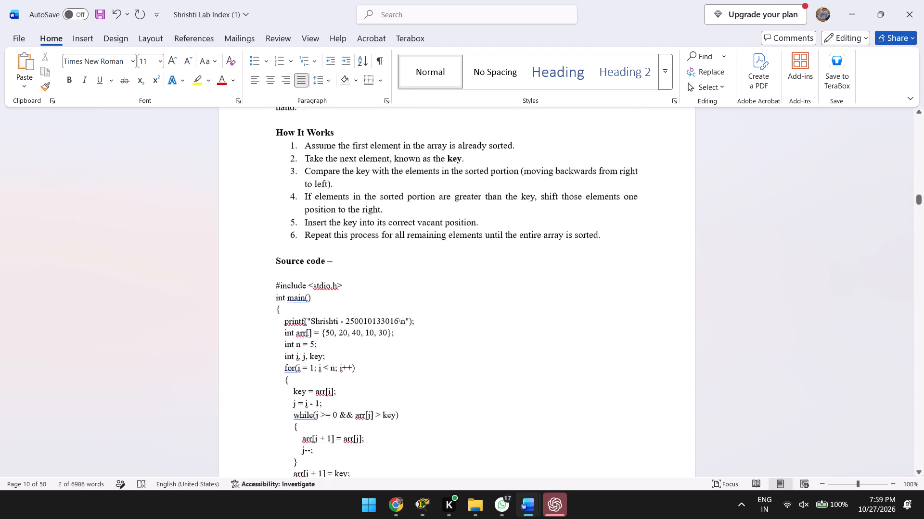
pyautogui.press('Down')
pyautogui.press('Down')
pyautogui.press('Down')
pyautogui.press('Down')
pyautogui.press('Down')
pyautogui.press('Down')
pyautogui.press('Down')
pyautogui.press('Down')
pyautogui.press('Down')
pyautogui.press('Down')
pyautogui.press('Down')
pyautogui.press('Down')
pyautogui.press('Down')
pyautogui.press('Down')
pyautogui.press('Down')
pyautogui.press('Down')
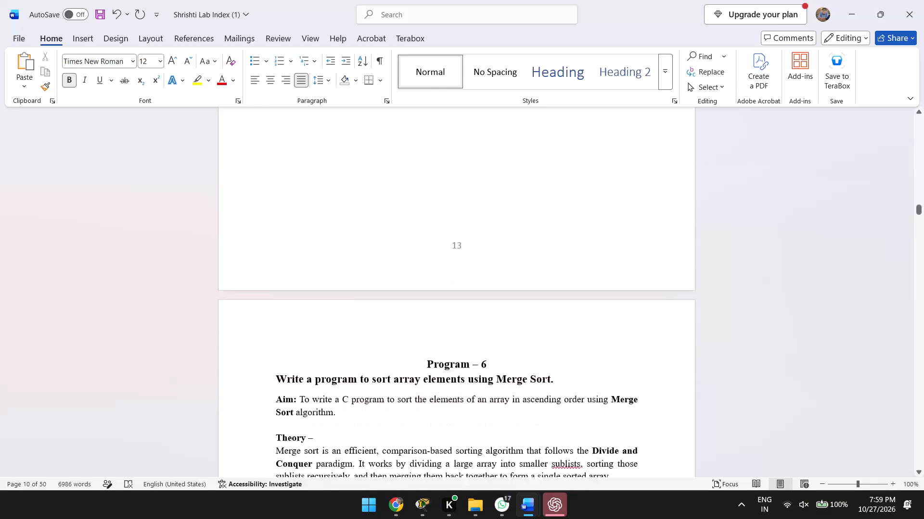
pyautogui.press('Down')
pyautogui.press('Down')
pyautogui.press('Down')
pyautogui.press('Down')
pyautogui.press('Down')
pyautogui.press('Down')
pyautogui.press('Up')
pyautogui.press('Up')
pyautogui.press('BackSpace')
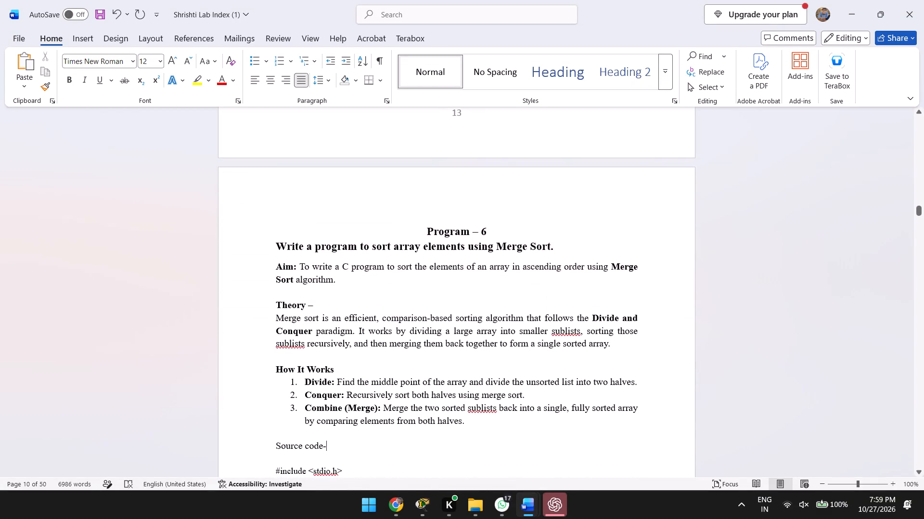
pyautogui.press('space')
pyautogui.write('-')
pyautogui.press('Return')
pyautogui.press('BackSpace')
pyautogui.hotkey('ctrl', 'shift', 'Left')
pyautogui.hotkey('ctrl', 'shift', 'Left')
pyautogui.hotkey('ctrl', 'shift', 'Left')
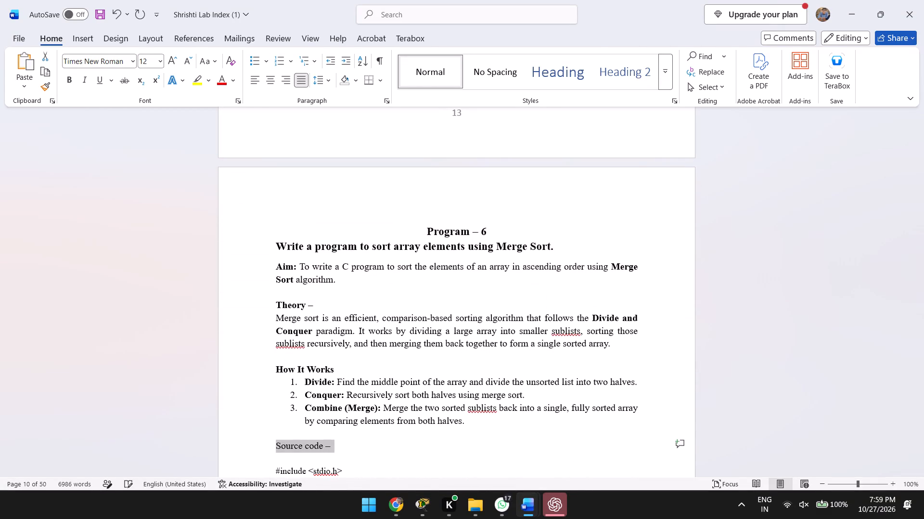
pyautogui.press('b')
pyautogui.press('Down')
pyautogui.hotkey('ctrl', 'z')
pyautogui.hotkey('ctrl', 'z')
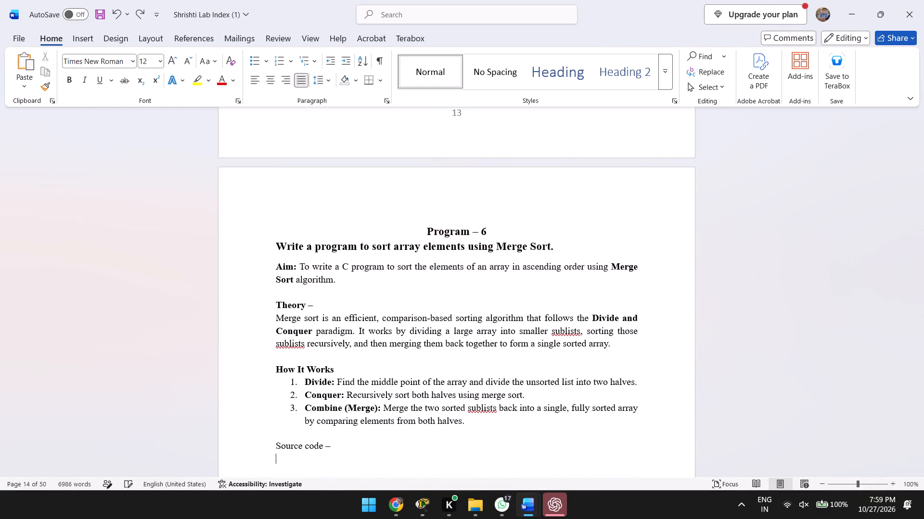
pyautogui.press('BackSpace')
# Make Program 6's whole "Source code –" label bold.
pyautogui.hotkey('ctrl', 'shift', 'Left')
pyautogui.hotkey('ctrl', 'shift', 'Left')
pyautogui.hotkey('ctrl', 'shift', 'Left')
pyautogui.hotkey('ctrl', 'b')
# Review Program 6's merge sort code and output, continuing into Program 7's array operations theory up to the Deletion section.
pyautogui.press('Down')
pyautogui.press('Down')
pyautogui.press('Down')
pyautogui.press('Down')
pyautogui.press('Down')
pyautogui.press('Down')
pyautogui.press('Down')
pyautogui.press('Down')
pyautogui.press('Down')
pyautogui.press('Down')
pyautogui.press('Down')
pyautogui.press('Down')
pyautogui.press('Down')
pyautogui.press('Down')
pyautogui.press('Down')
pyautogui.press('Down')
pyautogui.press('Down')
pyautogui.press('Down')
pyautogui.press('Down')
pyautogui.press('Down')
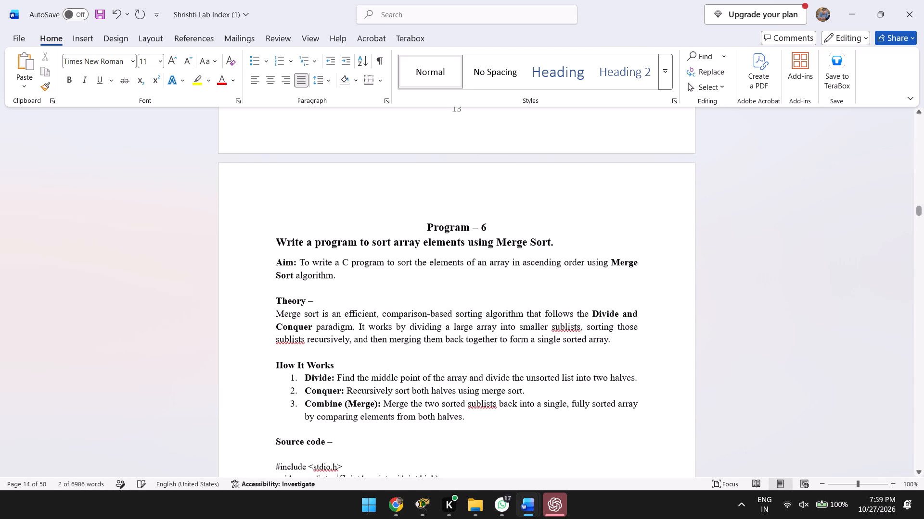
pyautogui.press('Down')
pyautogui.press('Down')
pyautogui.press('Down')
pyautogui.press('Down')
pyautogui.press('Down')
pyautogui.press('Down')
pyautogui.press('Down')
pyautogui.press('Down')
pyautogui.press('Down')
pyautogui.press('Down')
pyautogui.press('Down')
pyautogui.press('Down')
pyautogui.press('Down')
pyautogui.press('Down')
pyautogui.press('Down')
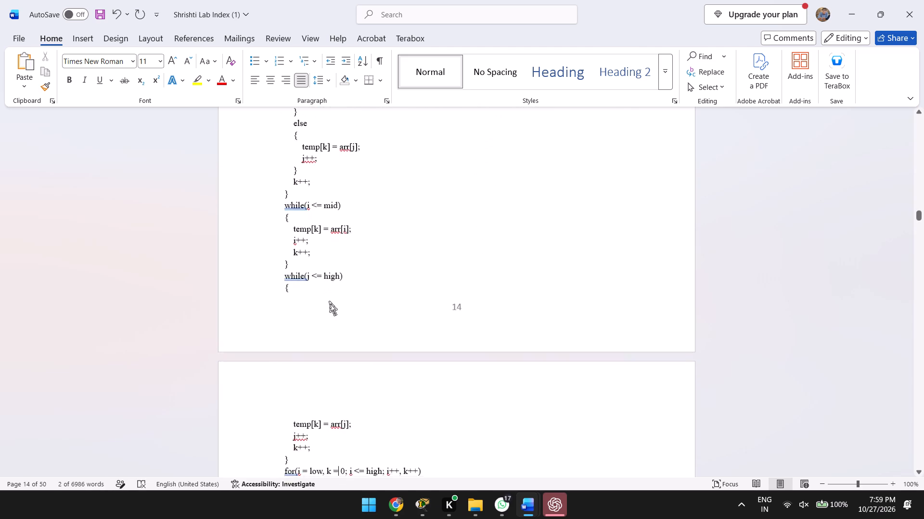
pyautogui.press('Down')
pyautogui.press('Down')
pyautogui.press('Down')
pyautogui.press('Down')
pyautogui.press('Down')
pyautogui.press('Down')
pyautogui.press('Down')
pyautogui.press('Down')
pyautogui.press('Down')
pyautogui.press('Down')
pyautogui.press('Down')
pyautogui.press('Down')
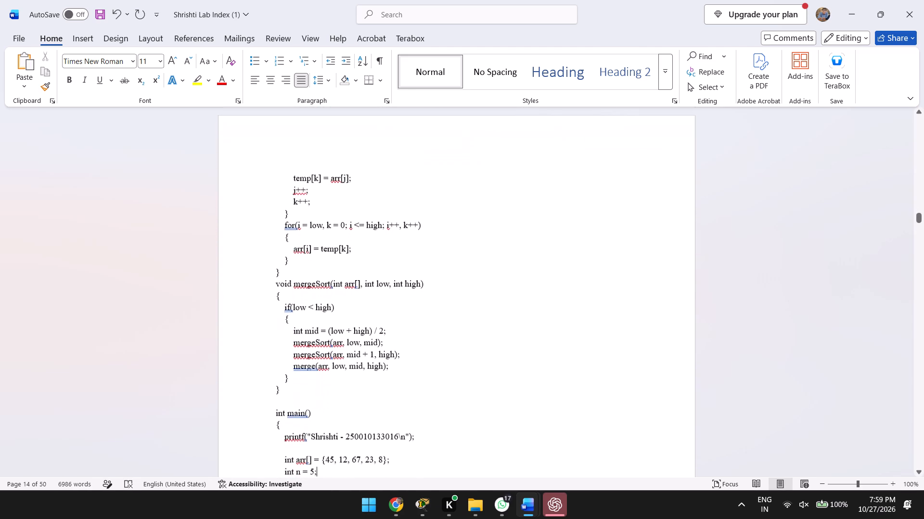
pyautogui.press('Down')
pyautogui.press('Down')
pyautogui.press('Down')
pyautogui.press('Down')
pyautogui.press('Down')
pyautogui.press('Down')
pyautogui.press('Down')
pyautogui.press('Down')
pyautogui.press('Down')
pyautogui.press('Down')
pyautogui.press('Down')
pyautogui.press('Down')
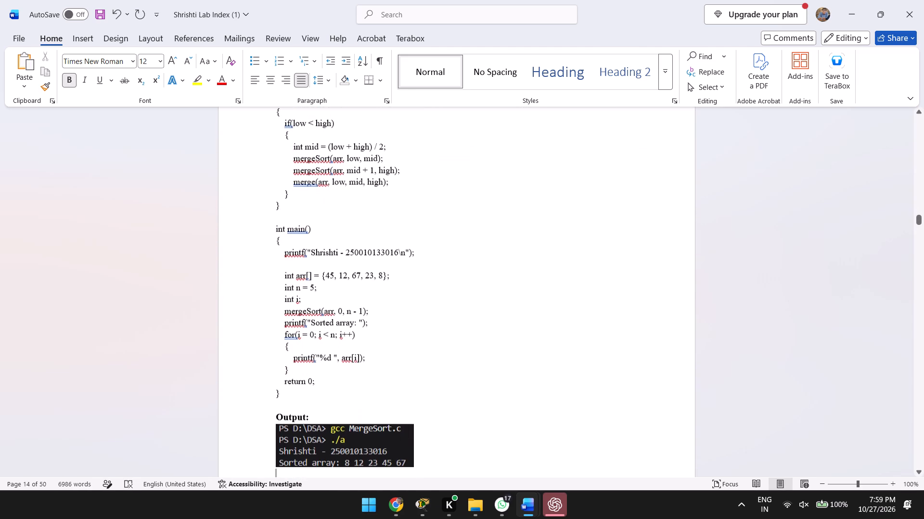
pyautogui.press('Down')
pyautogui.press('Down')
pyautogui.press('Down')
pyautogui.press('Down')
pyautogui.press('Down')
pyautogui.press('Down')
pyautogui.press('Down')
pyautogui.press('Down')
pyautogui.press('Down')
pyautogui.press('Down')
pyautogui.press('Down')
pyautogui.press('Down')
pyautogui.press('Down')
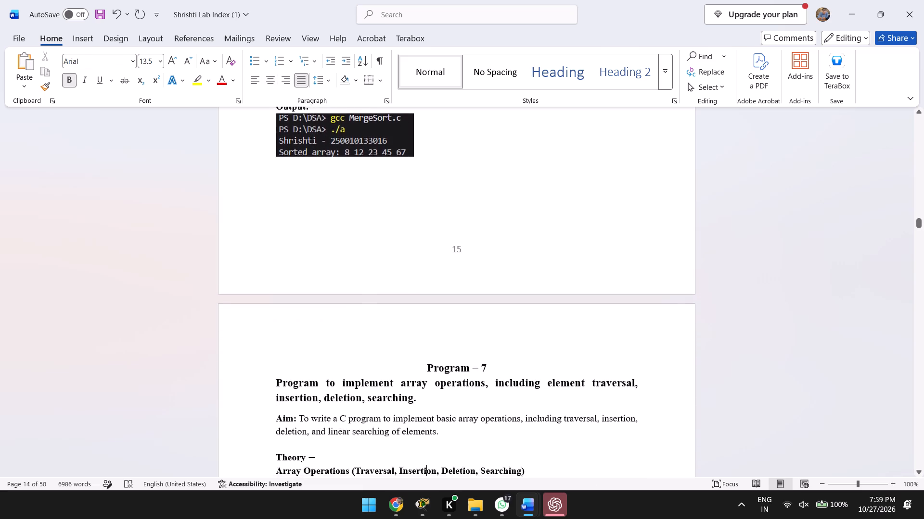
pyautogui.press('Down')
pyautogui.press('Down')
pyautogui.press('Down')
pyautogui.press('Down')
pyautogui.press('Down')
pyautogui.press('Down')
pyautogui.press('Down')
pyautogui.press('Down')
pyautogui.press('Down')
pyautogui.press('Down')
pyautogui.press('Down')
pyautogui.press('Down')
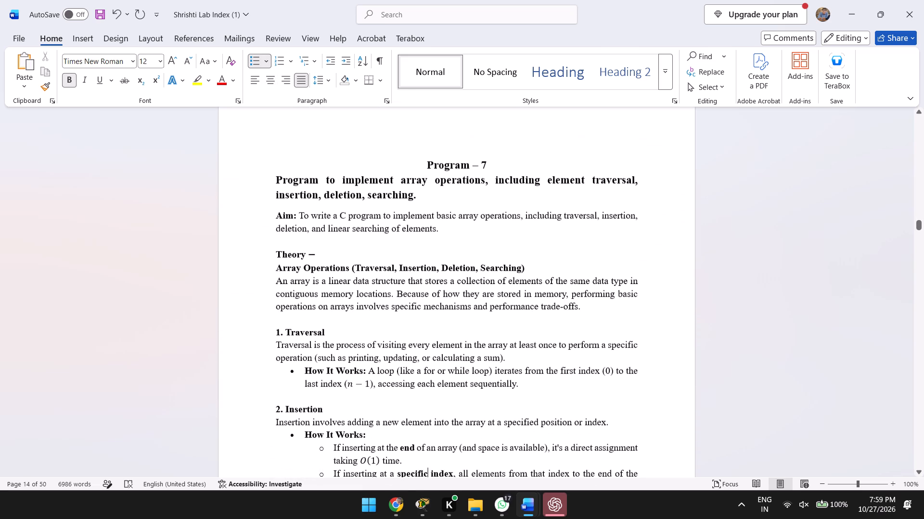
pyautogui.press('Down')
pyautogui.press('Down')
pyautogui.press('Down')
pyautogui.press('Down')
pyautogui.press('Down')
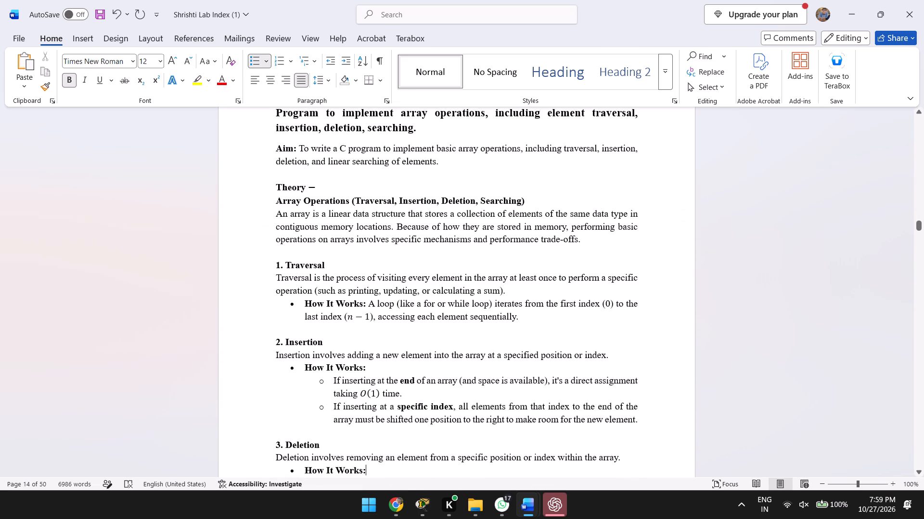
# Make the words "Binary search" bold at the start of Program 2's theory paragraph.
pyautogui.press('Up')
pyautogui.press('Up')
pyautogui.press('Up')
pyautogui.press('Up')
pyautogui.press('Up')
pyautogui.press('Up')
pyautogui.press('Up')
pyautogui.press('Up')
pyautogui.press('Up')
pyautogui.press('Up')
pyautogui.press('Up')
pyautogui.press('Up')
pyautogui.press('Up')
pyautogui.press('Up')
pyautogui.press('Up')
pyautogui.press('Up')
pyautogui.press('Up')
pyautogui.press('Up')
pyautogui.press('Up')
pyautogui.press('Up')
pyautogui.press('Up')
pyautogui.press('Up')
pyautogui.press('Up')
pyautogui.press('Up')
pyautogui.press('Up')
pyautogui.press('Up')
pyautogui.press('Up')
pyautogui.press('Up')
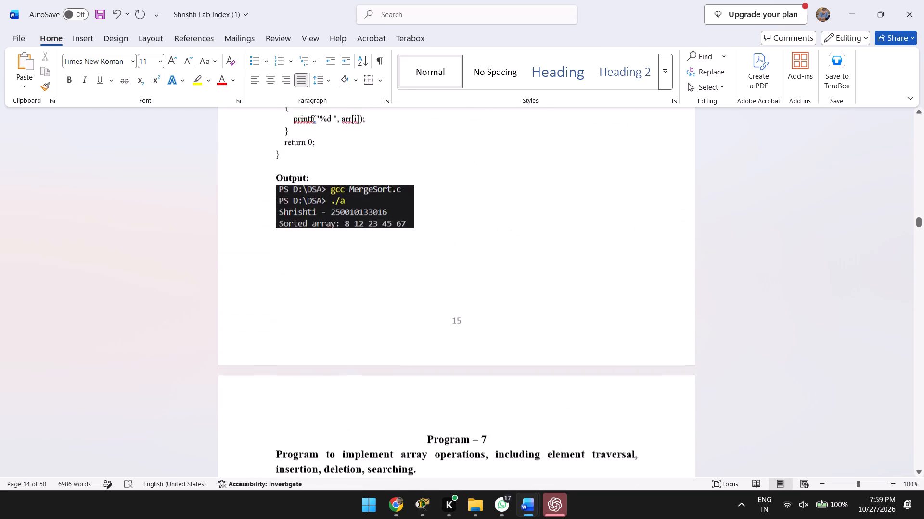
pyautogui.press('Up')
pyautogui.press('Up')
pyautogui.press('Up')
pyautogui.press('Up')
pyautogui.press('Up')
pyautogui.press('Up')
pyautogui.press('Up')
pyautogui.press('Up')
pyautogui.press('Up')
pyautogui.press('Up')
pyautogui.press('Up')
pyautogui.press('Up')
pyautogui.press('Up')
pyautogui.press('Up')
pyautogui.press('Up')
pyautogui.press('Up')
pyautogui.press('Up')
pyautogui.press('Up')
pyautogui.press('Up')
pyautogui.press('Up')
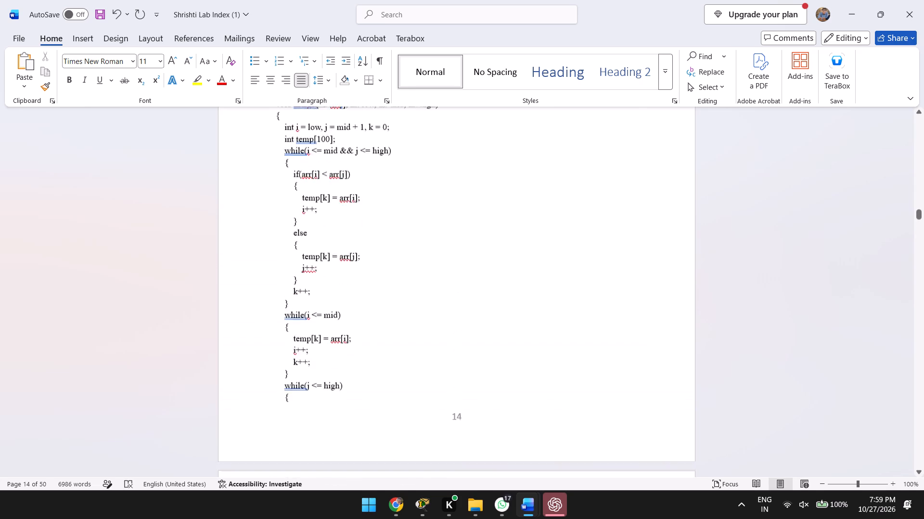
pyautogui.press('Up')
pyautogui.press('Up')
pyautogui.press('Up')
pyautogui.press('Up')
pyautogui.press('Up')
pyautogui.press('Up')
pyautogui.press('Up')
pyautogui.press('Up')
pyautogui.press('Up')
pyautogui.press('Up')
pyautogui.press('Up')
pyautogui.press('Up')
pyautogui.press('Up')
pyautogui.press('Up')
pyautogui.press('Up')
pyautogui.press('Up')
pyautogui.press('Up')
pyautogui.press('Up')
pyautogui.press('Up')
pyautogui.press('Up')
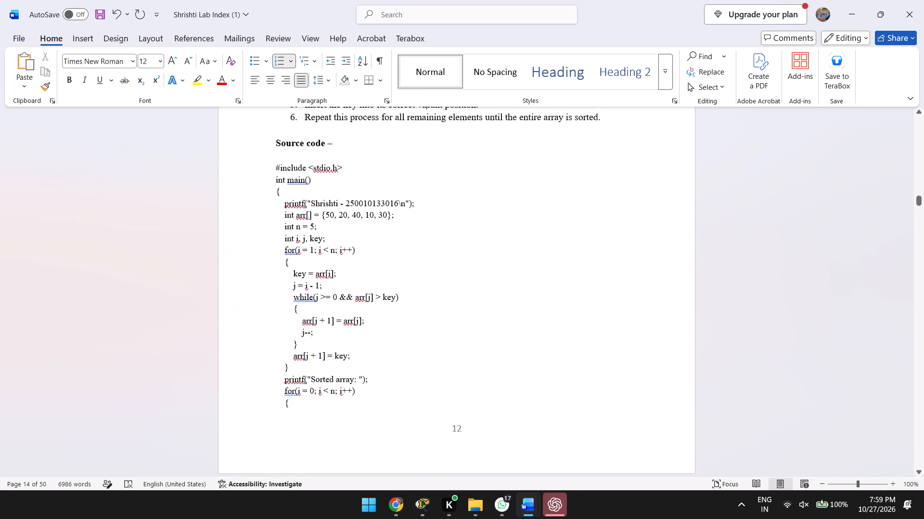
pyautogui.press('Up')
pyautogui.scroll(3, 329, 301)
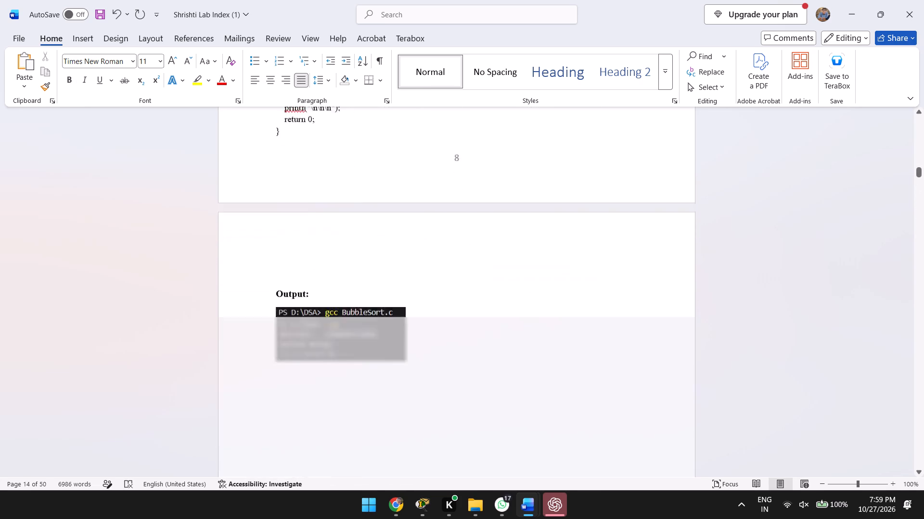
pyautogui.scroll(8, 329, 301)
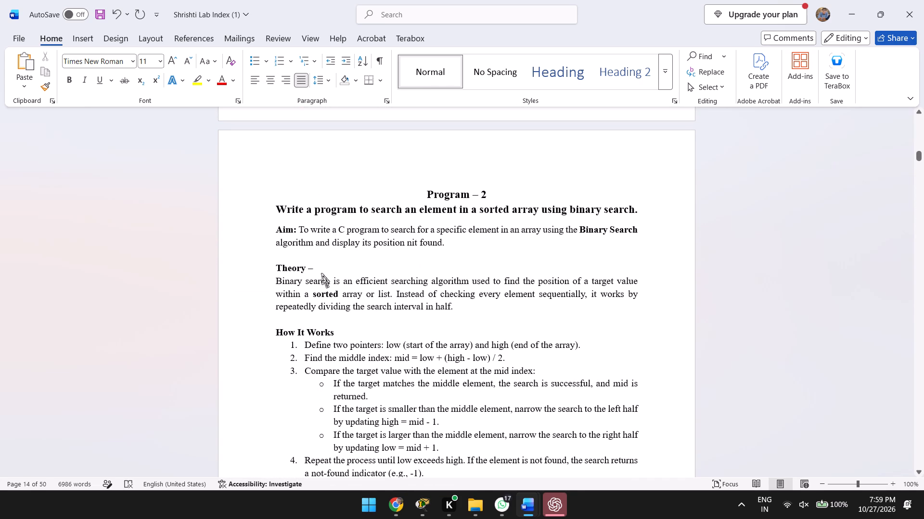
pyautogui.moveTo(278, 277); pyautogui.dragTo(293, 280)
pyautogui.moveTo(293, 280); pyautogui.dragTo(321, 281)
pyautogui.hotkey('shift', 'Left')
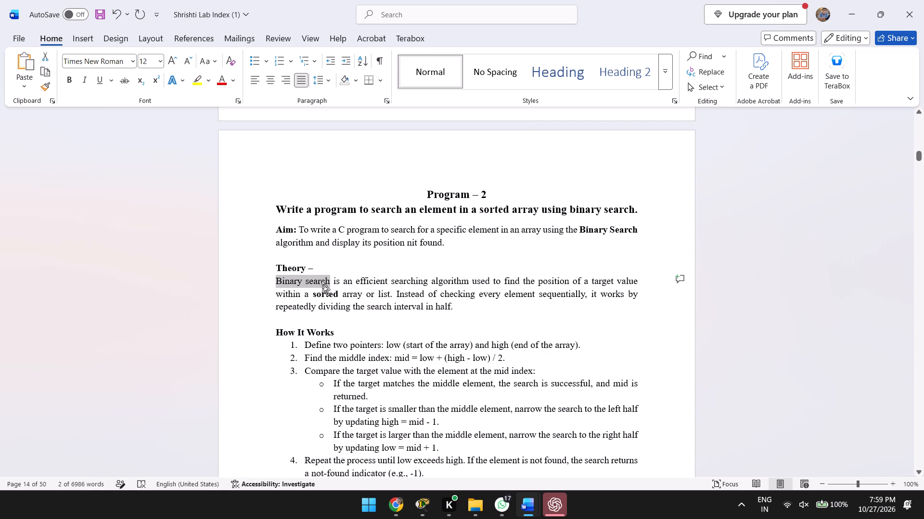
pyautogui.hotkey('ctrl', 'b')
pyautogui.click(321, 281)
# Make the words "Bubble sort" bold at the start of Program 3's theory paragraph.
pyautogui.scroll(-2, 321, 281)
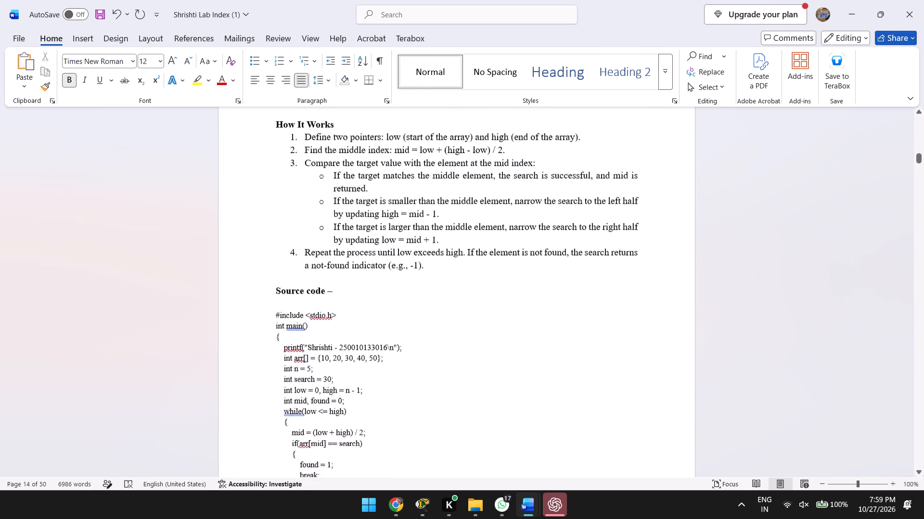
pyautogui.scroll(-4, 321, 281)
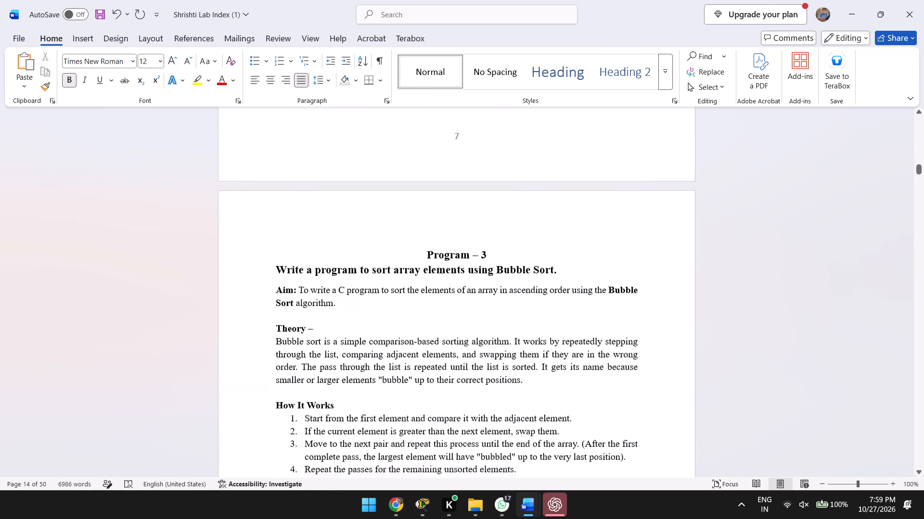
pyautogui.moveTo(274, 340); pyautogui.dragTo(313, 336)
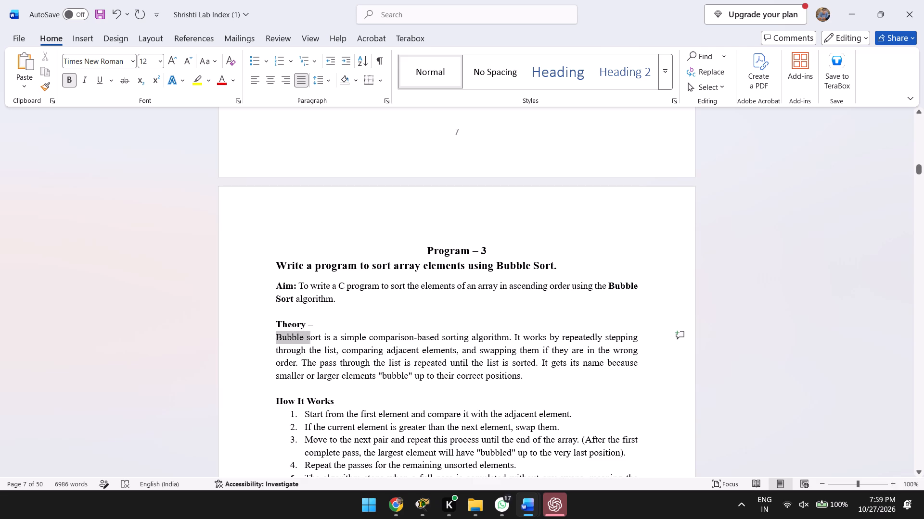
pyautogui.moveTo(313, 336); pyautogui.dragTo(317, 336)
pyautogui.hotkey('shift', 'Left')
pyautogui.hotkey('ctrl', 'b')
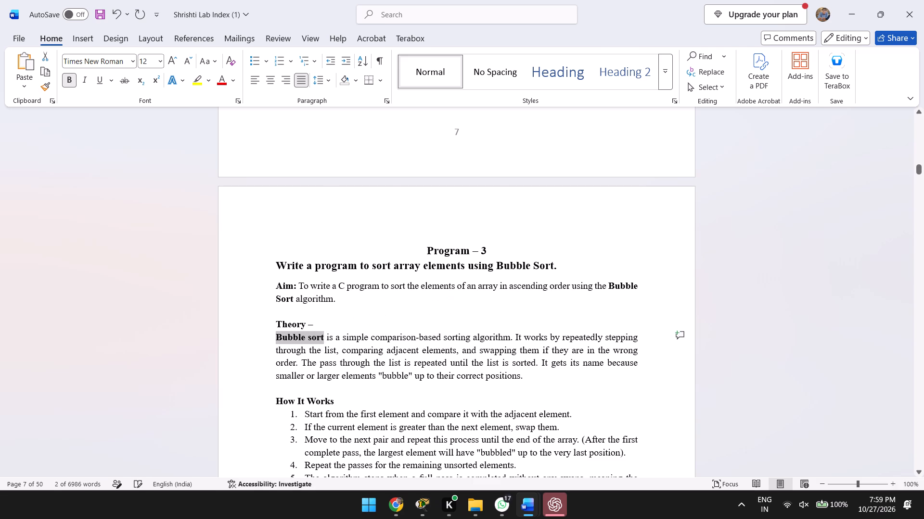
# Make the words "Selection sort" bold at the start of Program 4's theory paragraph.
pyautogui.scroll(-5, 322, 375)
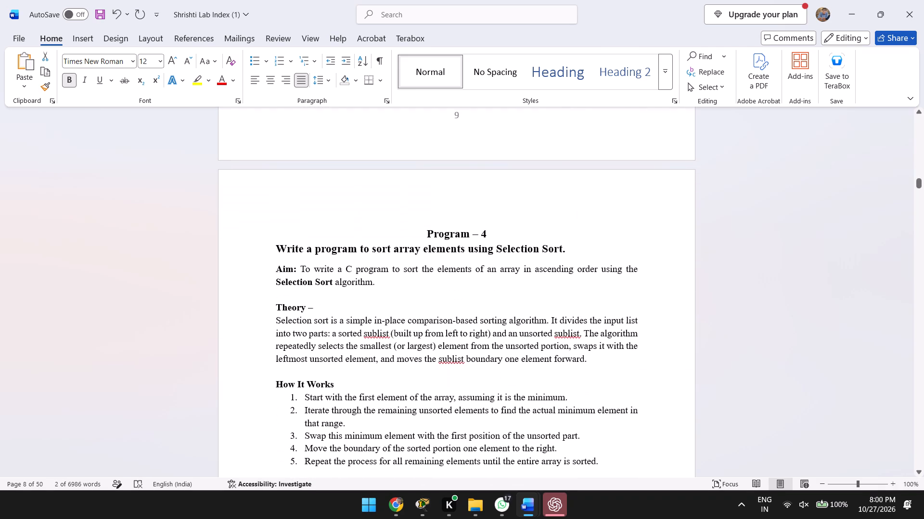
pyautogui.moveTo(278, 317); pyautogui.dragTo(324, 320)
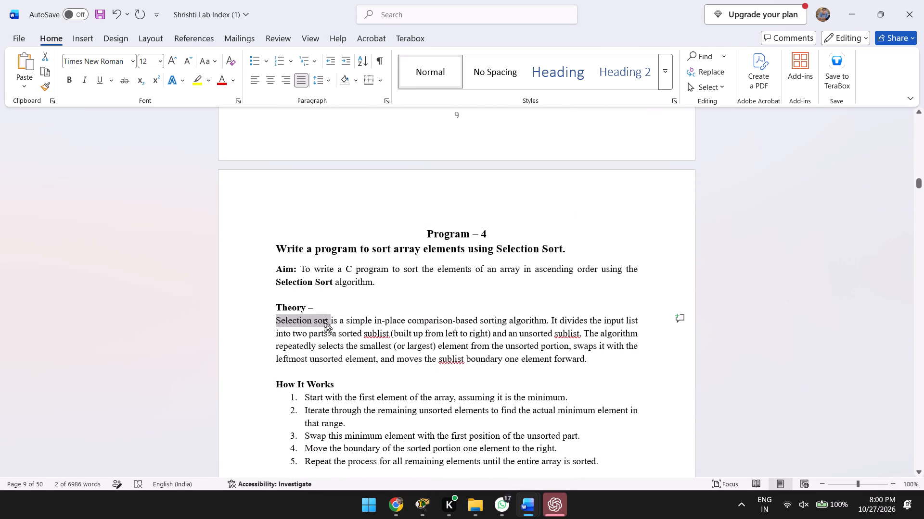
pyautogui.hotkey('shift', 'Left')
pyautogui.hotkey('ctrl', 'b')
# Make the words "Insertion sort" bold at the start of Program 5's theory paragraph.
pyautogui.scroll(-3, 337, 361)
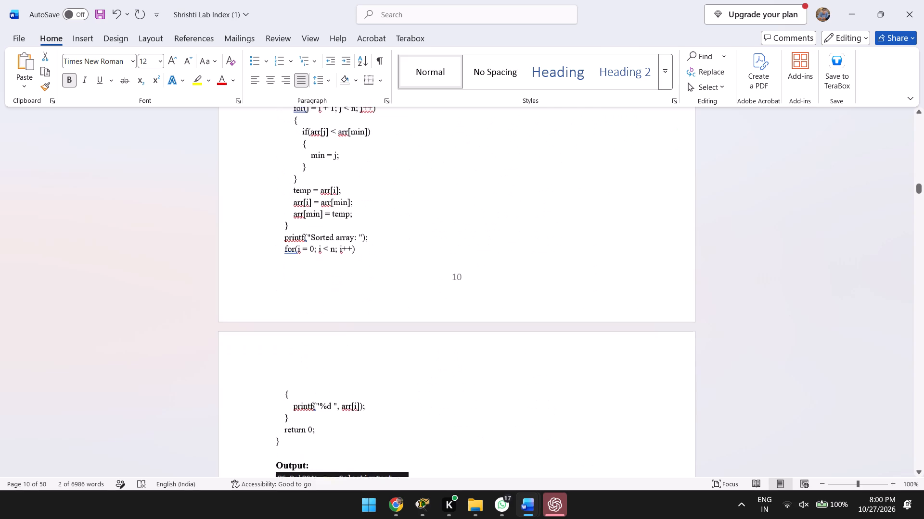
pyautogui.scroll(-5, 337, 361)
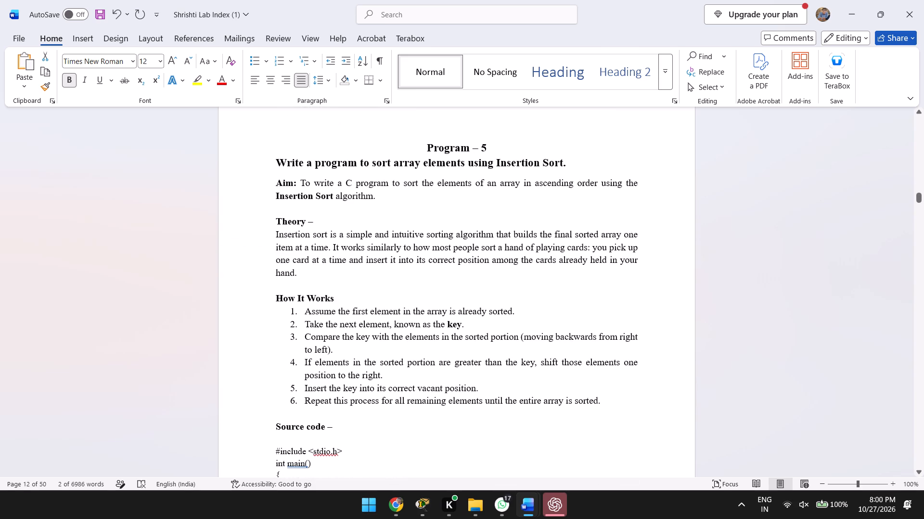
pyautogui.moveTo(276, 234); pyautogui.dragTo(325, 235)
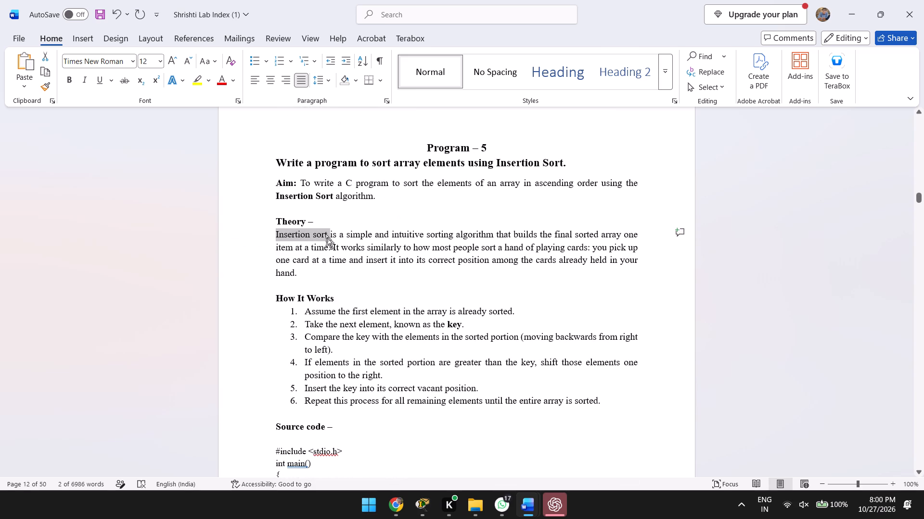
pyautogui.hotkey('shift', 'Left')
pyautogui.hotkey('ctrl', 'b')
# Make the words "Merge sort" bold at the start of Program 6's theory paragraph.
pyautogui.scroll(-1, 339, 286)
pyautogui.scroll(-2, 347, 335)
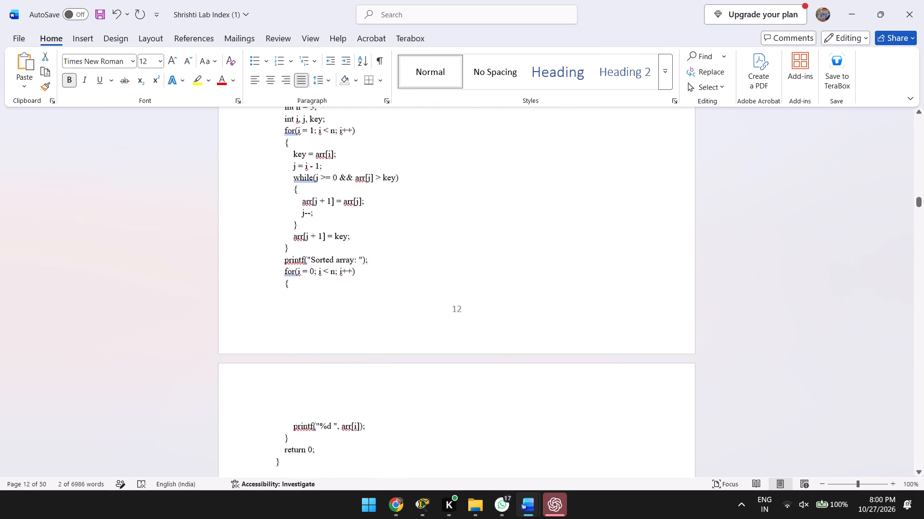
pyautogui.scroll(-3, 347, 335)
pyautogui.moveTo(278, 351); pyautogui.dragTo(316, 351)
pyautogui.hotkey('shift', 'Left')
pyautogui.hotkey('ctrl', 'b')
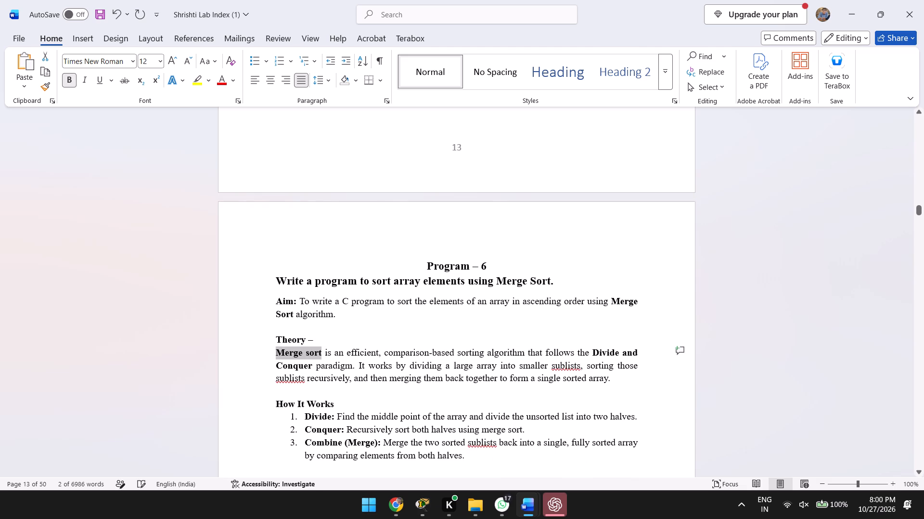
# Change the source code label in Program 7, the array operations program, to a bold "Source code –" with a spaced en dash.
pyautogui.scroll(-5, 326, 424)
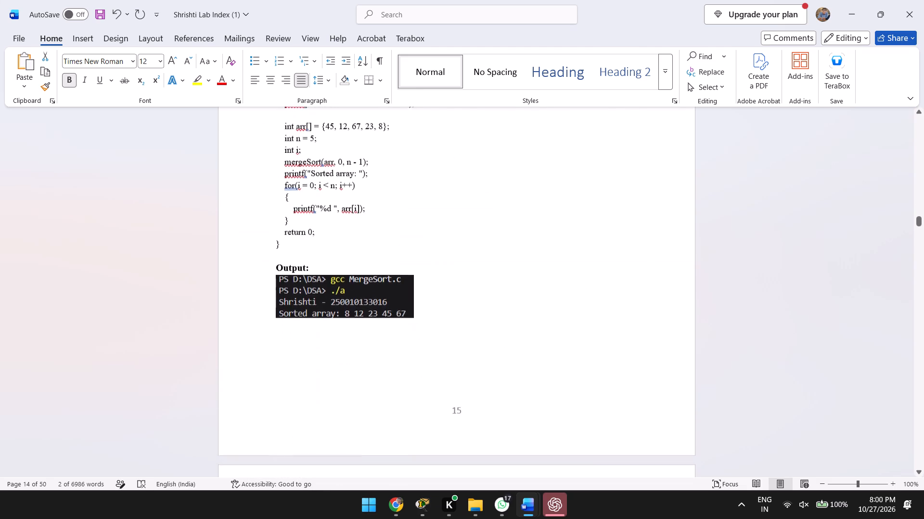
pyautogui.scroll(-1, 367, 367)
pyautogui.scroll(-1, 298, 336)
pyautogui.scroll(-1, 346, 339)
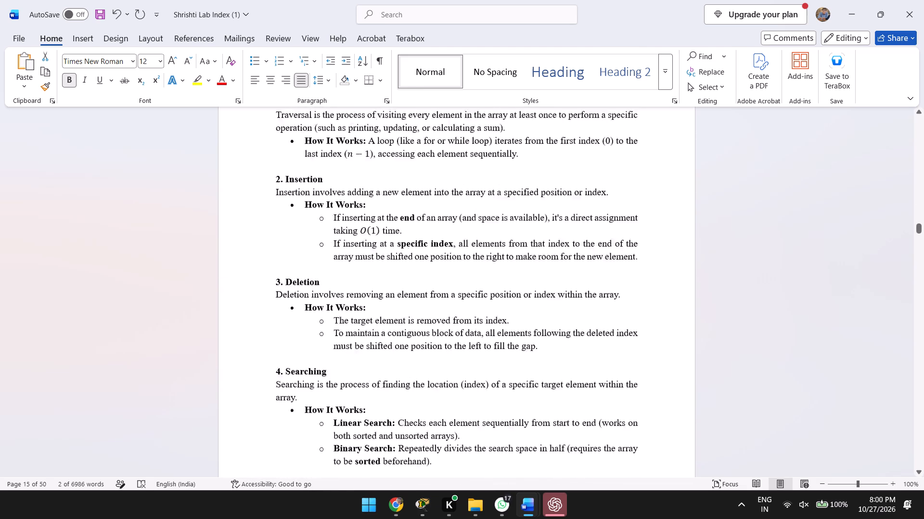
pyautogui.scroll(-2, 346, 339)
pyautogui.scroll(1, 346, 339)
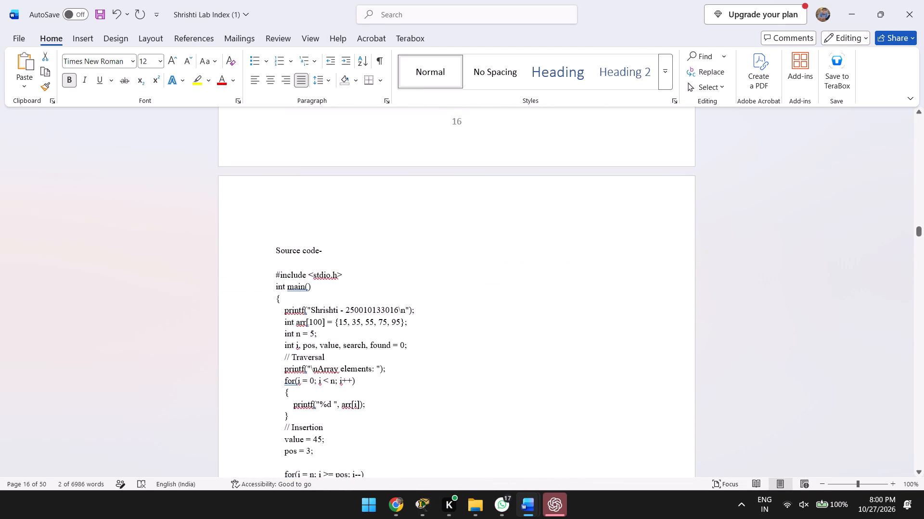
pyautogui.scroll(6, 309, 253)
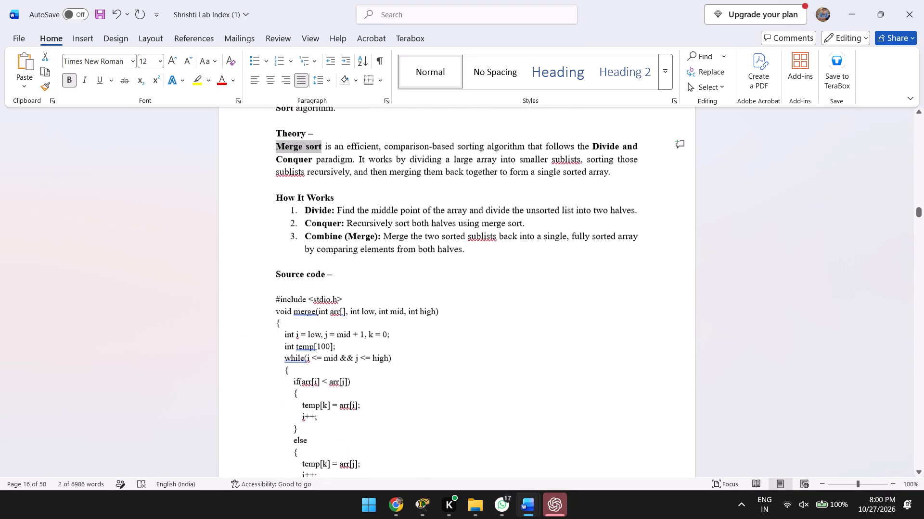
pyautogui.scroll(2, 309, 253)
pyautogui.scroll(-1, 309, 253)
pyautogui.scroll(-2, 339, 346)
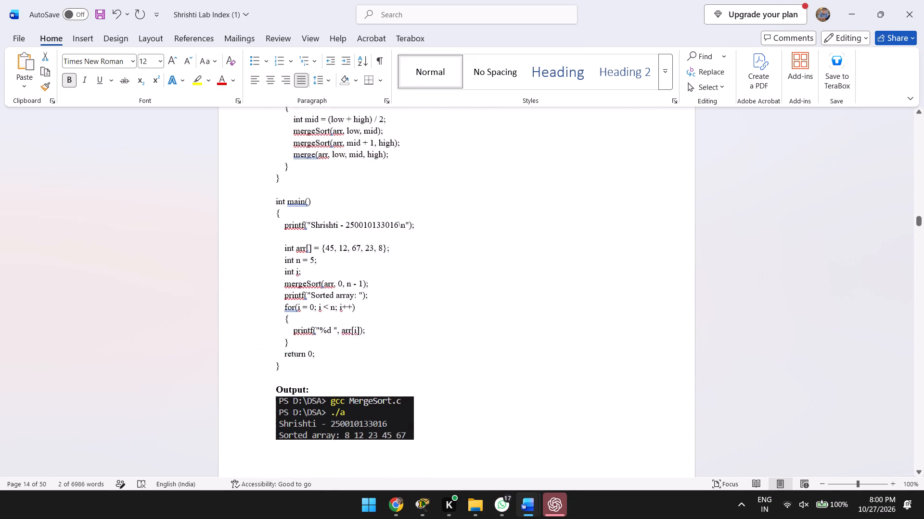
pyautogui.scroll(-4, 339, 346)
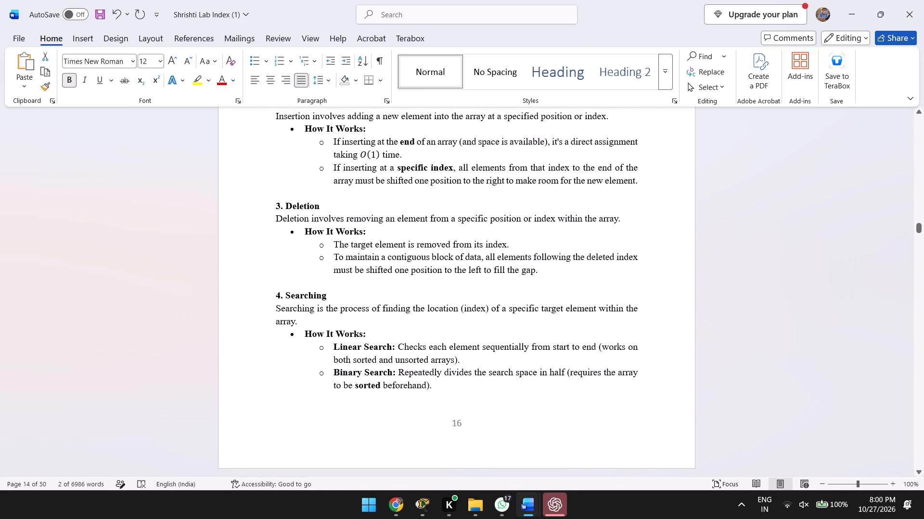
pyautogui.scroll(-1, 310, 432)
pyautogui.click(325, 383)
pyautogui.press('BackSpace')
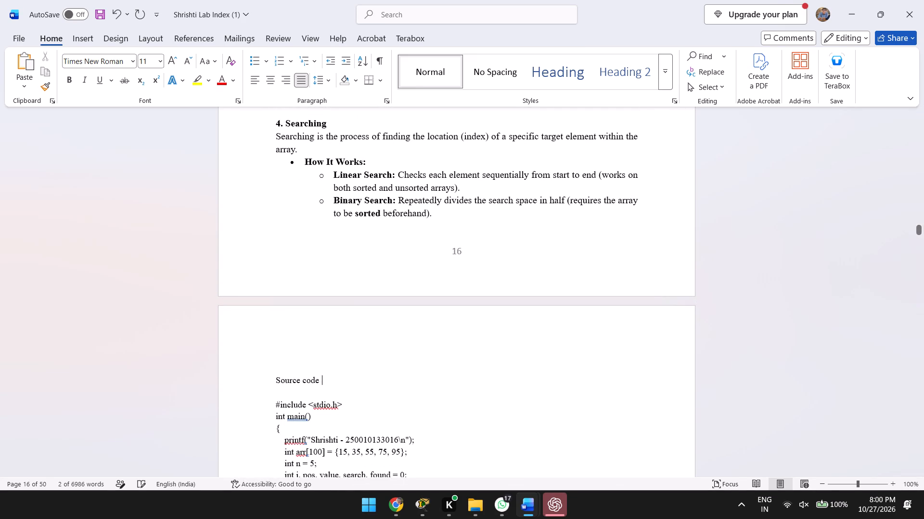
pyautogui.press('space')
pyautogui.write('-')
pyautogui.press('Return')
pyautogui.press('BackSpace')
pyautogui.hotkey('ctrl', 'shift', 'Left')
pyautogui.hotkey('ctrl', 'shift', 'Left')
pyautogui.hotkey('ctrl', 'shift', 'Left')
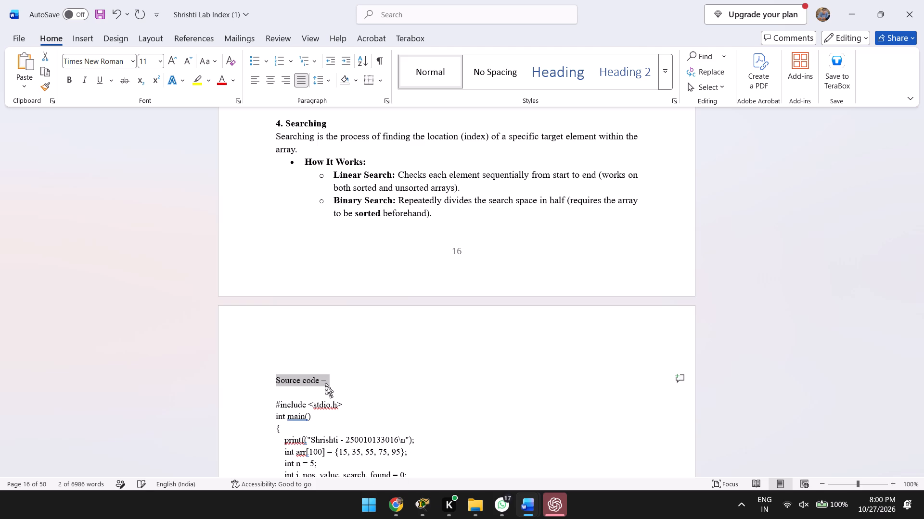
pyautogui.hotkey('ctrl', 'b')
# Change the source code label in Program 8, the matrix addition program, to a bold "Source code –" with a spaced en dash.
pyautogui.scroll(-4, 332, 406)
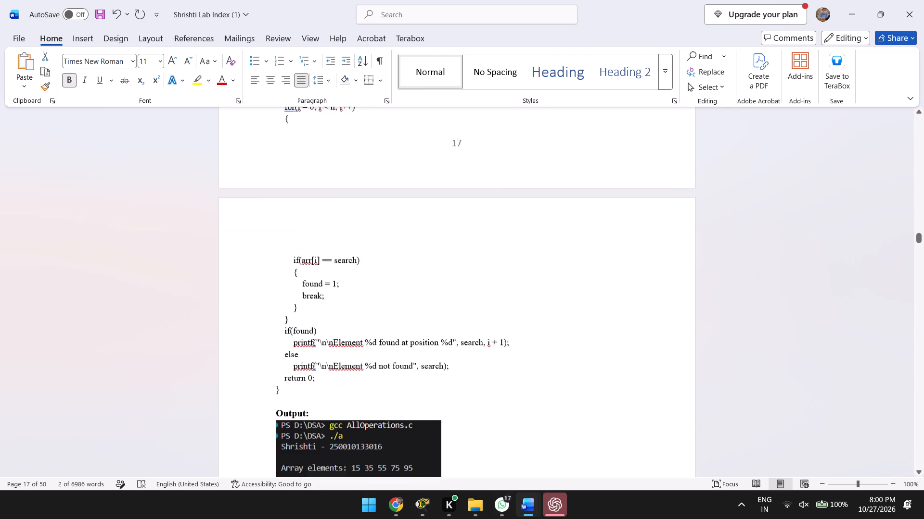
pyautogui.scroll(-4, 332, 406)
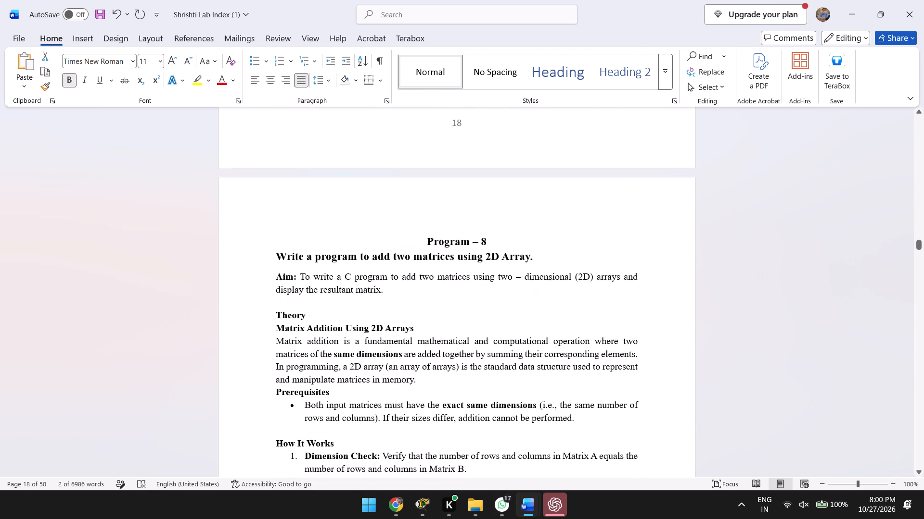
pyautogui.scroll(-2, 317, 377)
pyautogui.click(330, 262)
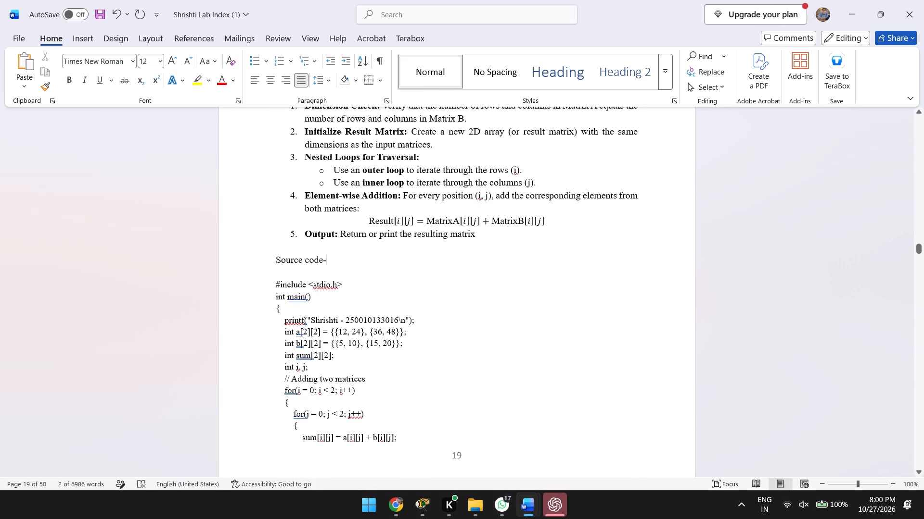
pyautogui.press('BackSpace')
pyautogui.press('space')
pyautogui.write('-')
pyautogui.press('Return')
pyautogui.press('BackSpace')
pyautogui.hotkey('ctrl', 'shift', 'Left')
pyautogui.hotkey('ctrl', 'shift', 'Left')
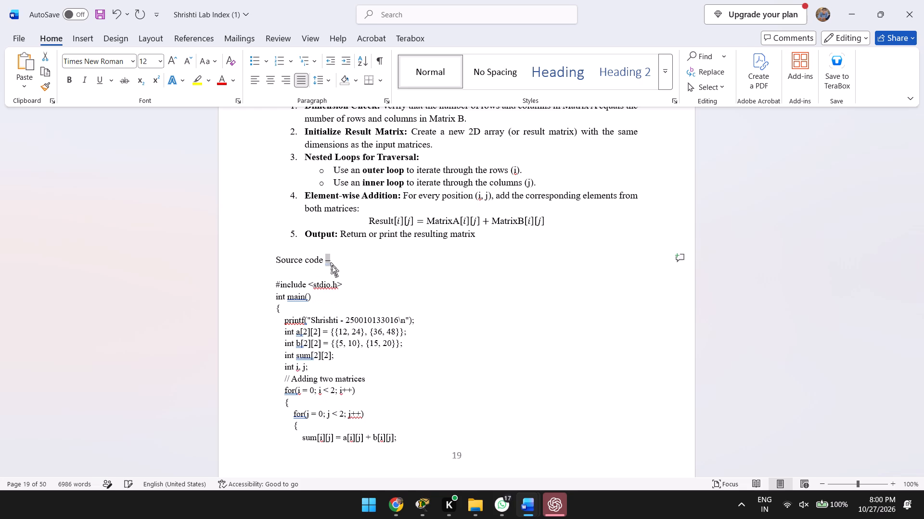
pyautogui.hotkey('ctrl', 'shift', 'Left')
pyautogui.hotkey('ctrl', 'b')
# Change Program 9's source code label to a bold "Source code –" with a spaced en dash, removing the blank line below it.
pyautogui.scroll(-2, 338, 293)
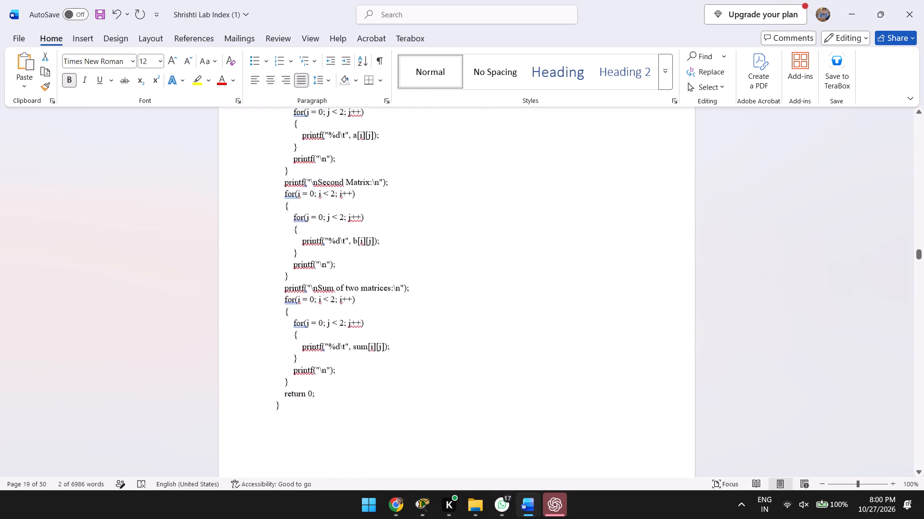
pyautogui.scroll(-4, 338, 293)
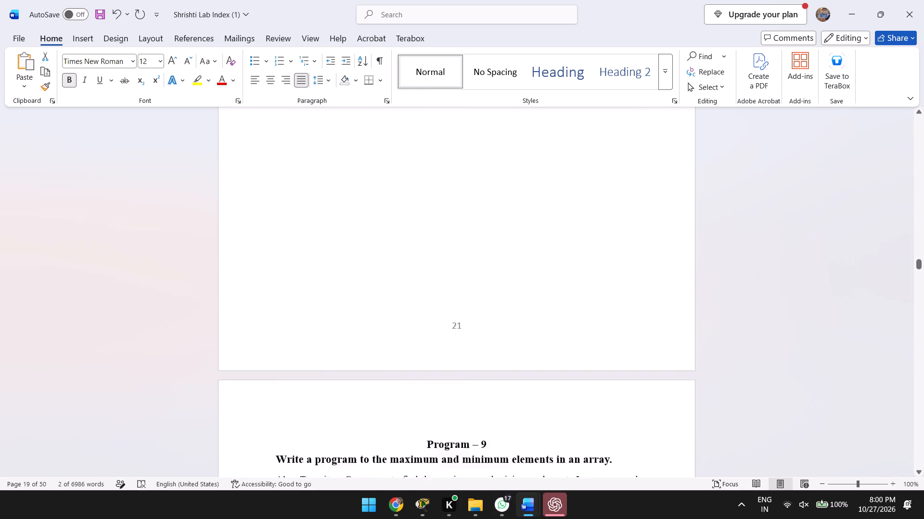
pyautogui.scroll(-3, 338, 293)
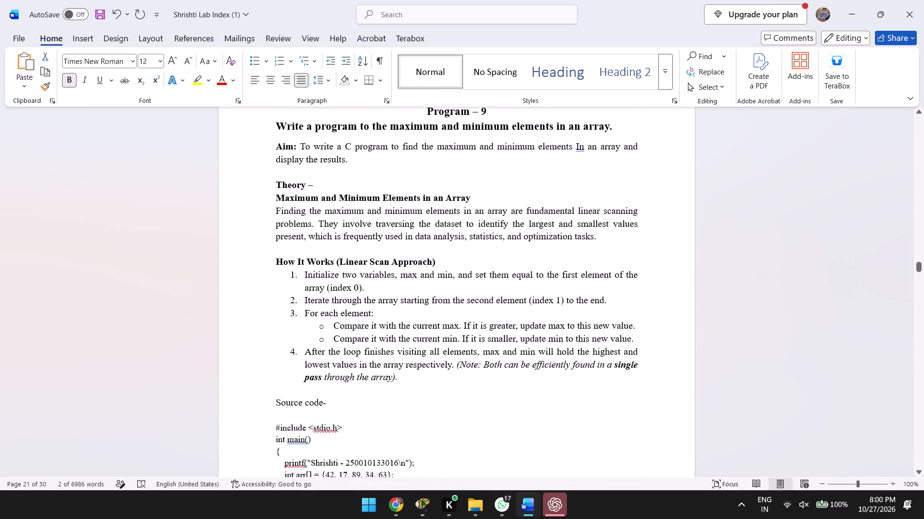
pyautogui.scroll(-1, 321, 323)
pyautogui.click(332, 284)
pyautogui.press('BackSpace')
pyautogui.press('space')
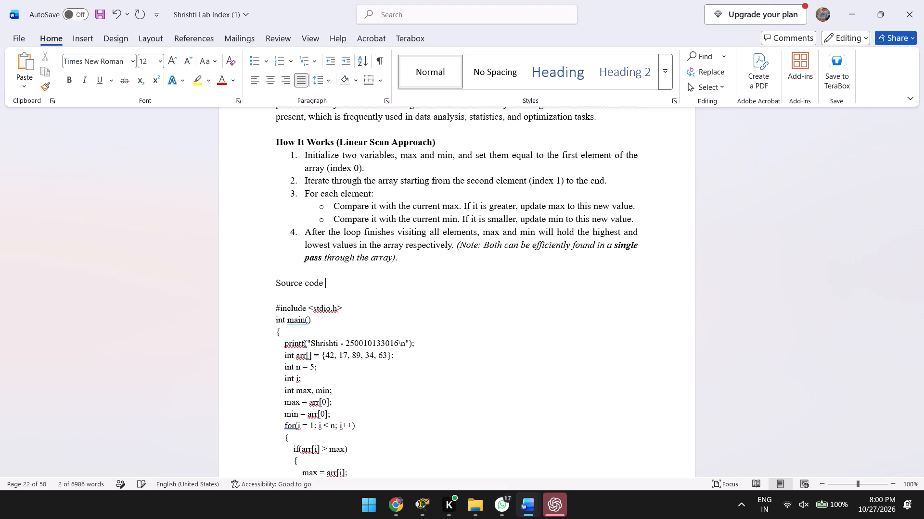
pyautogui.write('-')
pyautogui.hotkey('shift', 'Return')
pyautogui.press('BackSpace')
pyautogui.press('Return')
pyautogui.press('BackSpace')
pyautogui.press('Delete')
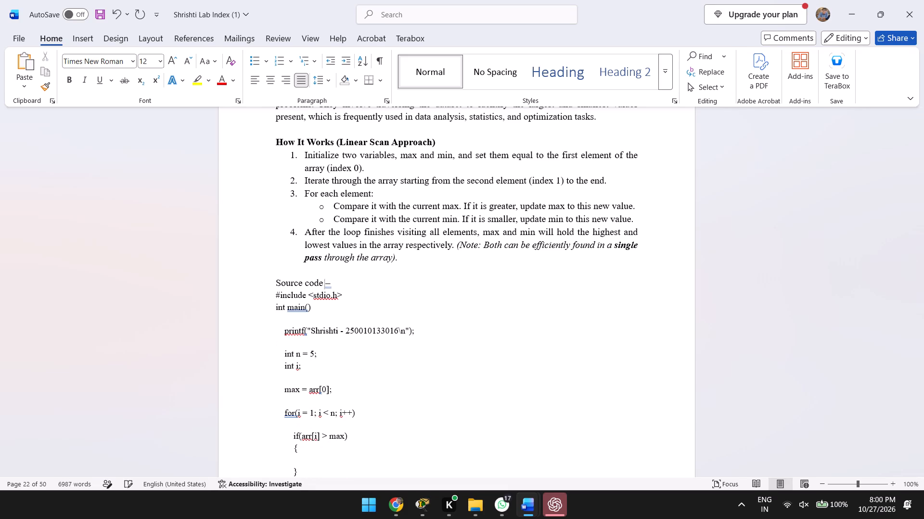
pyautogui.hotkey('ctrl', 'shift', 'Left')
pyautogui.hotkey('ctrl', 'shift', 'Left')
pyautogui.hotkey('ctrl', 'shift', 'Left')
pyautogui.hotkey('ctrl', 'b')
pyautogui.scroll(1, 332, 284)
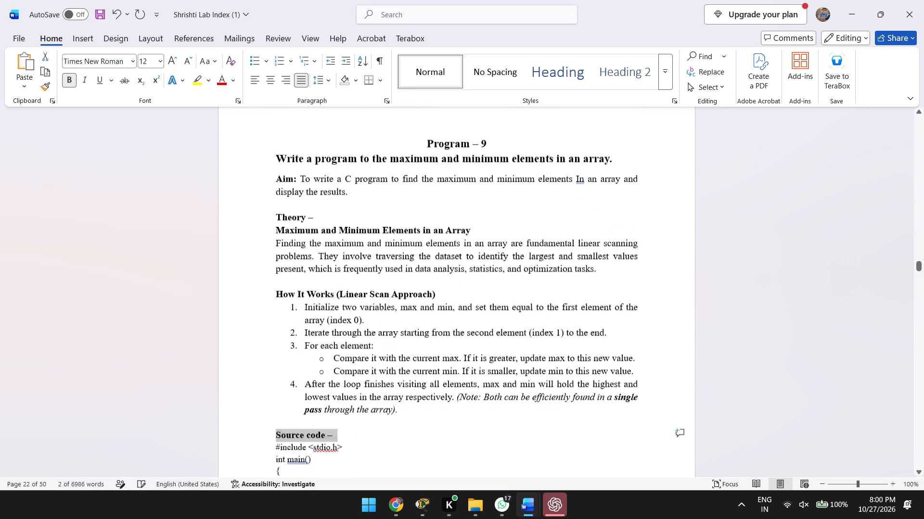
pyautogui.scroll(1, 332, 284)
# Insert a blank, unnumbered line between the last DISPLAY traversal item and the source code label in Program 10, the array stack program.
pyautogui.scroll(-1, 341, 294)
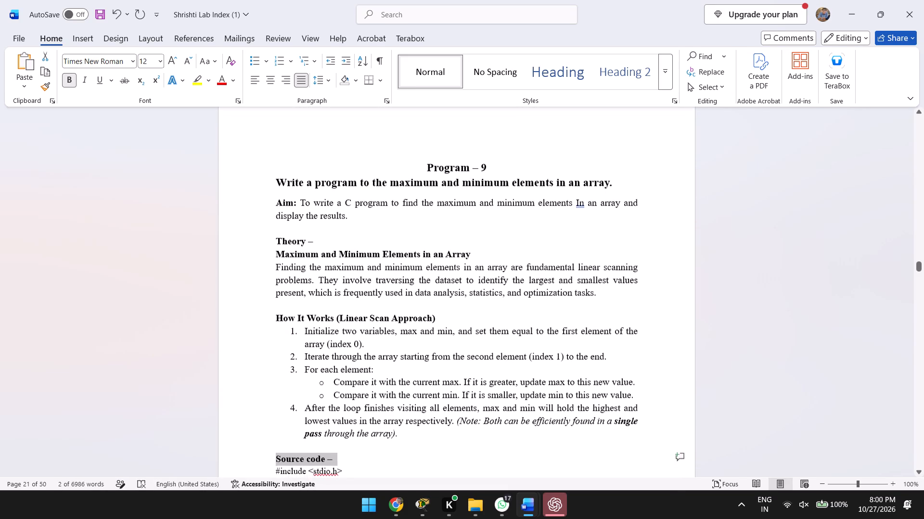
pyautogui.scroll(-4, 371, 321)
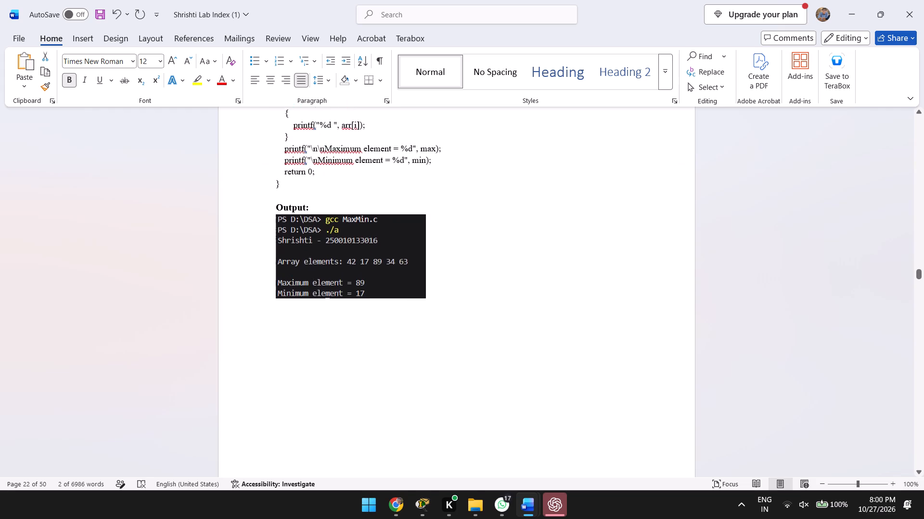
pyautogui.scroll(-3, 371, 352)
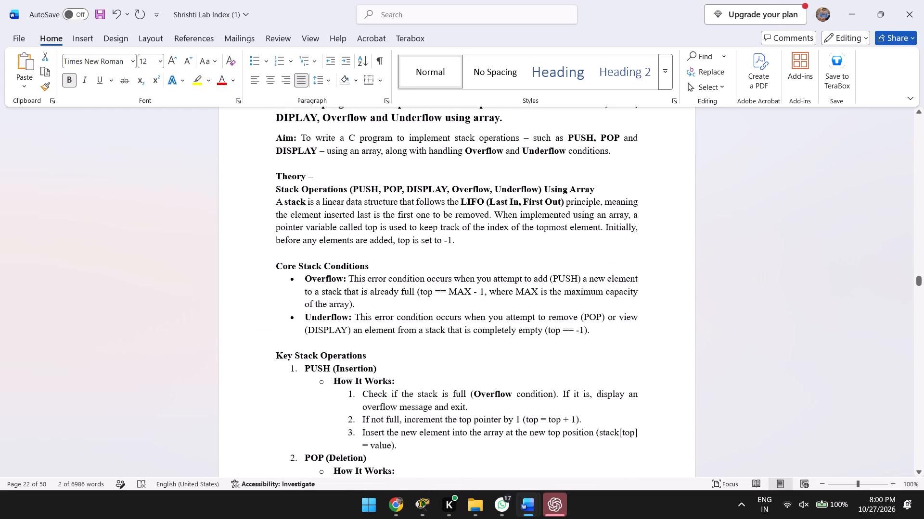
pyautogui.scroll(-2, 370, 380)
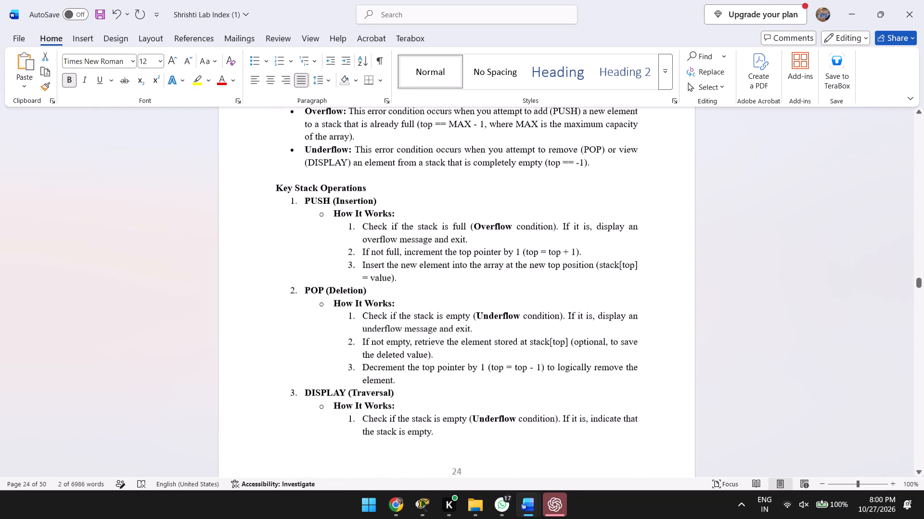
pyautogui.scroll(-1, 370, 380)
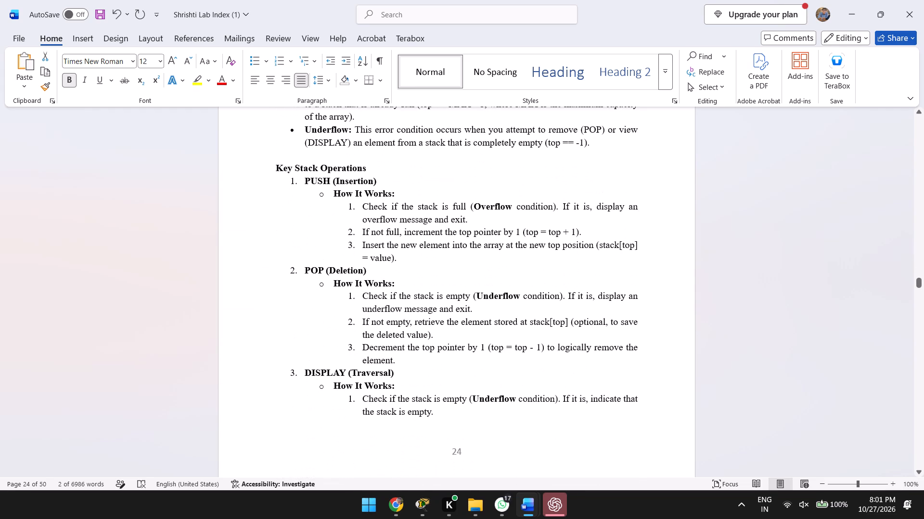
pyautogui.scroll(-1, 370, 380)
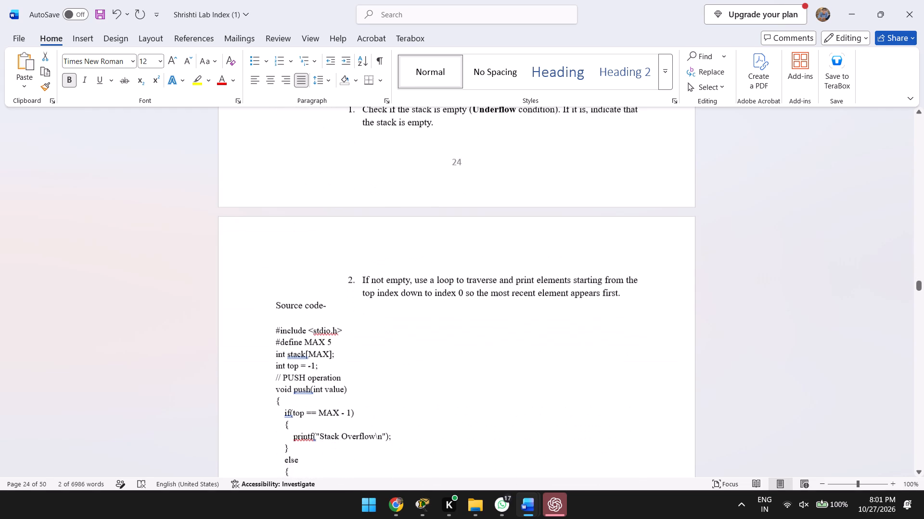
pyautogui.scroll(1, 356, 283)
pyautogui.scroll(-1, 359, 327)
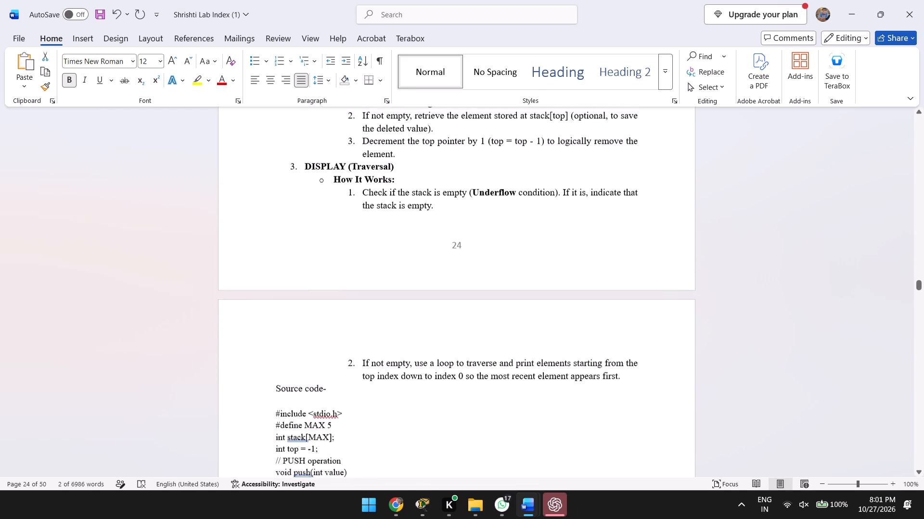
pyautogui.click(351, 371)
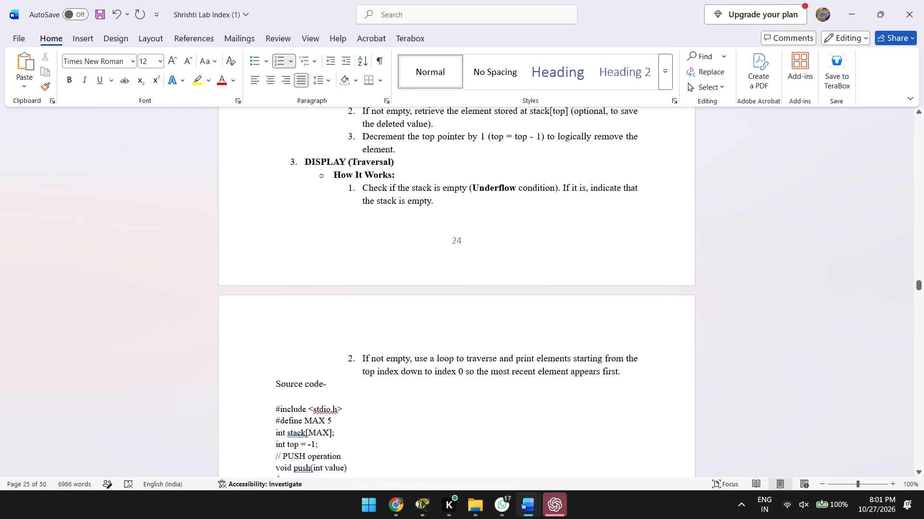
pyautogui.click(616, 371)
pyautogui.click(633, 371)
pyautogui.press('Return')
pyautogui.press('Return')
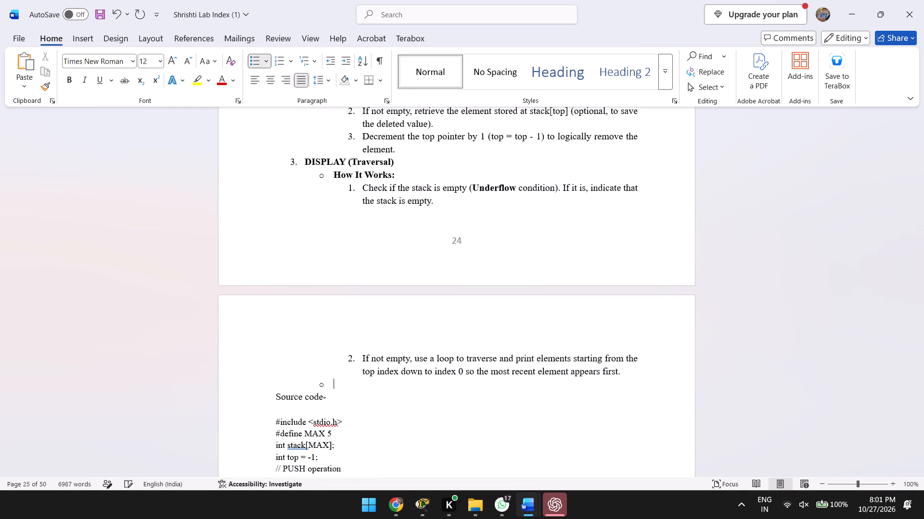
pyautogui.press('Return')
pyautogui.press('Return')
# Change the source code label in Program 10, the array stack program, to a bold "Source code –" with a spaced en dash.
pyautogui.press('Down')
pyautogui.hotkey('ctrl', 'Right')
pyautogui.hotkey('ctrl', 'Right')
pyautogui.press('Right')
pyautogui.press('BackSpace')
pyautogui.press('space')
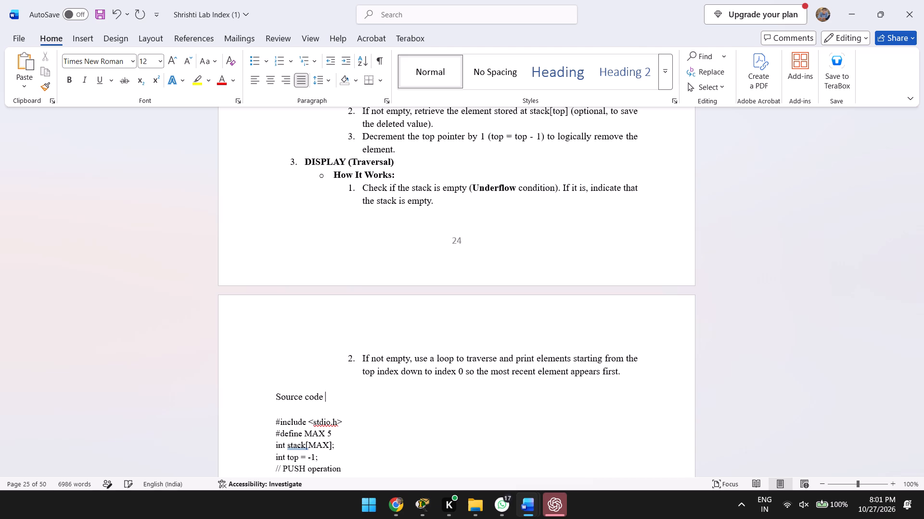
pyautogui.press('-')
pyautogui.press('Return')
pyautogui.press('BackSpace')
pyautogui.hotkey('ctrl', 'shift', 'Left')
pyautogui.hotkey('ctrl', 'shift', 'Left')
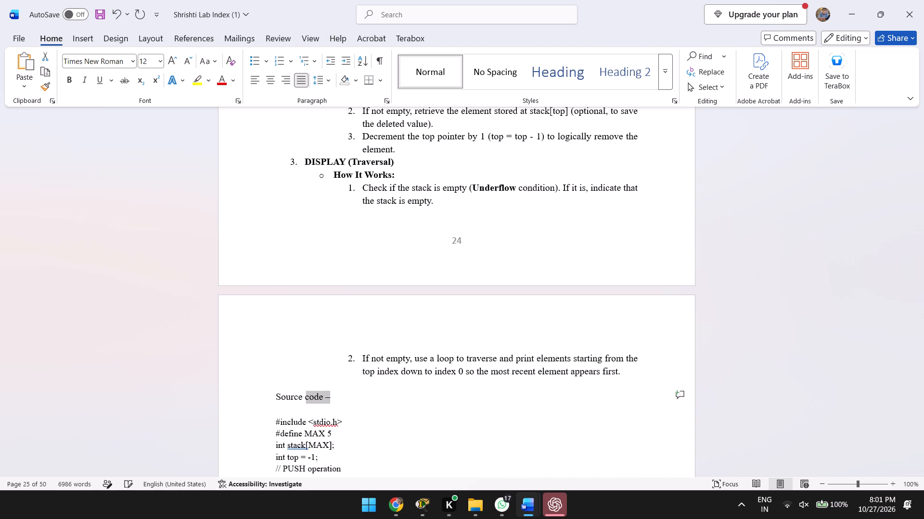
pyautogui.hotkey('ctrl', 'shift', 'Left')
pyautogui.hotkey('ctrl', 'b')
# Change the source code label in Program 11, the linked list insertion program, to a bold "Source code –" with a spaced en dash.
pyautogui.scroll(-1, 633, 371)
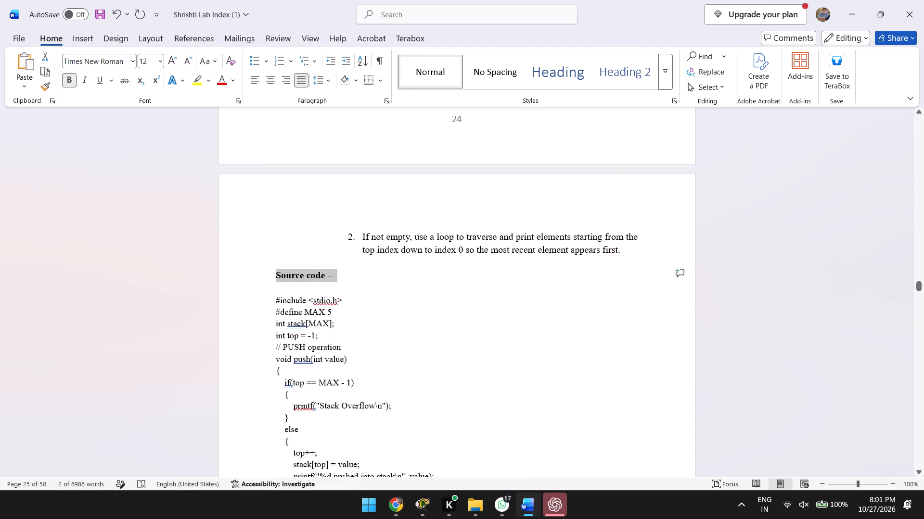
pyautogui.scroll(-5, 649, 426)
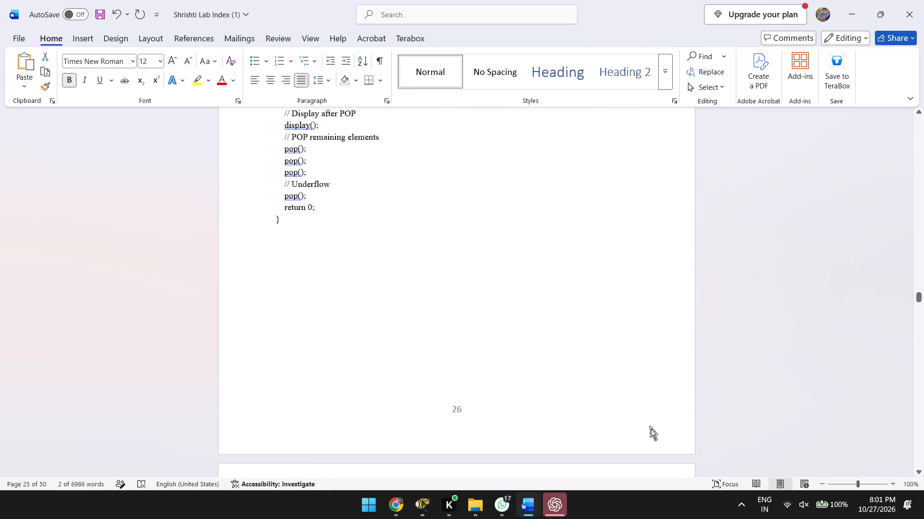
pyautogui.scroll(-6, 649, 426)
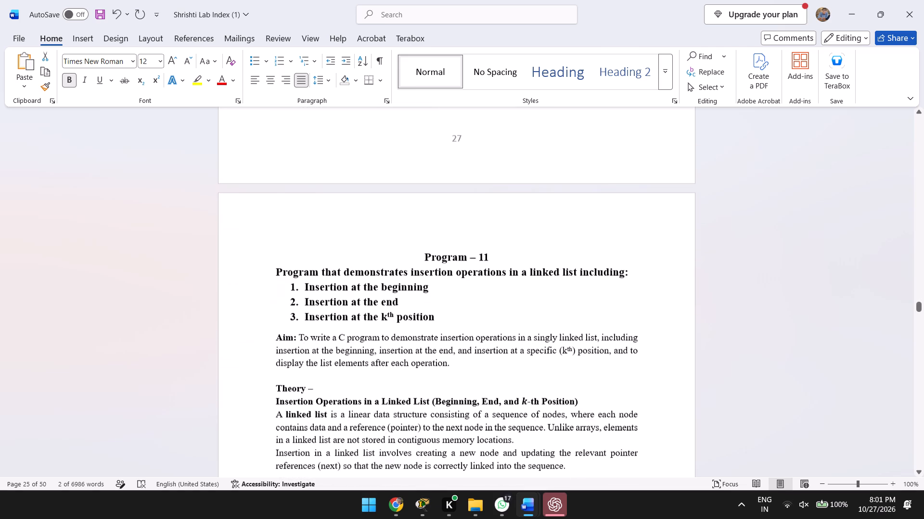
pyautogui.scroll(-1, 504, 388)
pyautogui.scroll(1, 489, 341)
pyautogui.scroll(-1, 489, 341)
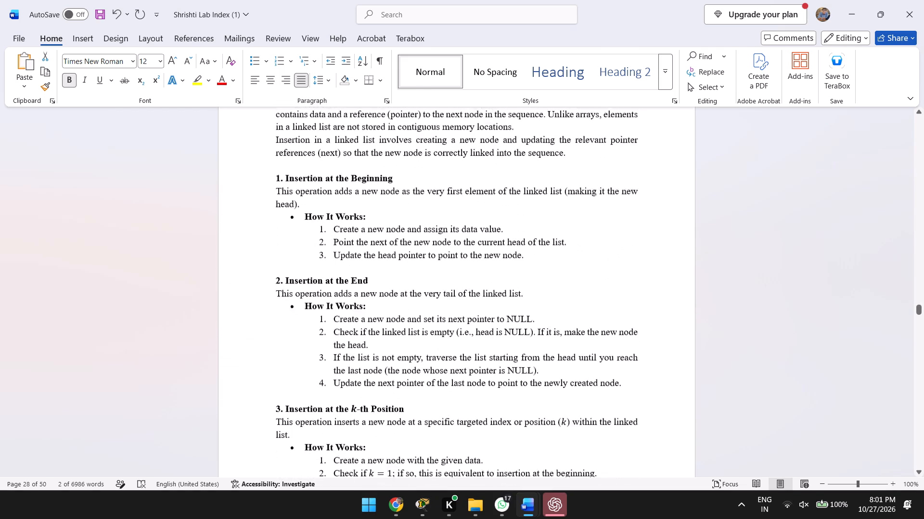
pyautogui.scroll(-2, 489, 341)
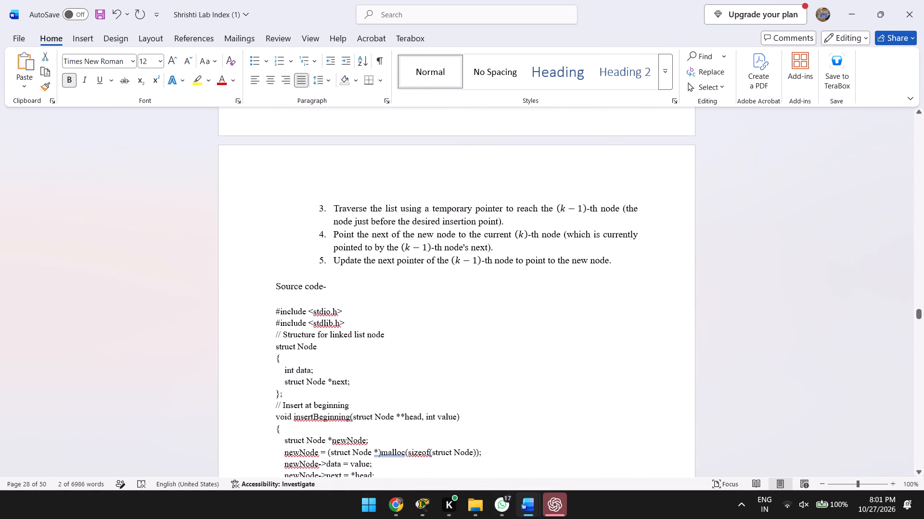
pyautogui.click(336, 285)
pyautogui.press('BackSpace')
pyautogui.press('space')
pyautogui.write('-')
pyautogui.press('Return')
pyautogui.press('BackSpace')
pyautogui.hotkey('ctrl', 'shift', 'Left')
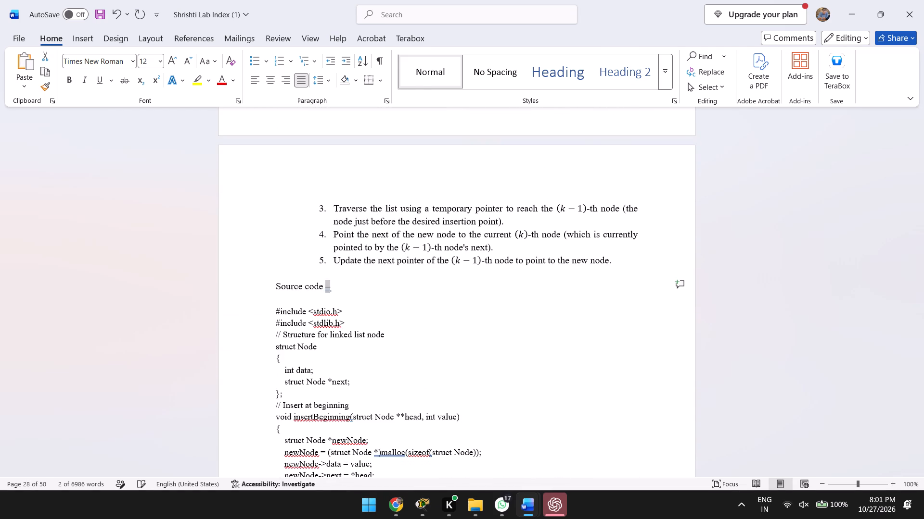
pyautogui.hotkey('ctrl', 'shift', 'Left')
pyautogui.hotkey('ctrl', 'shift', 'Left')
pyautogui.hotkey('ctrl', 'b')
# Change the source code label in Program 12, the linked list deletion program, to a bold "Source code –" with a spaced en dash.
pyautogui.scroll(-1, 337, 323)
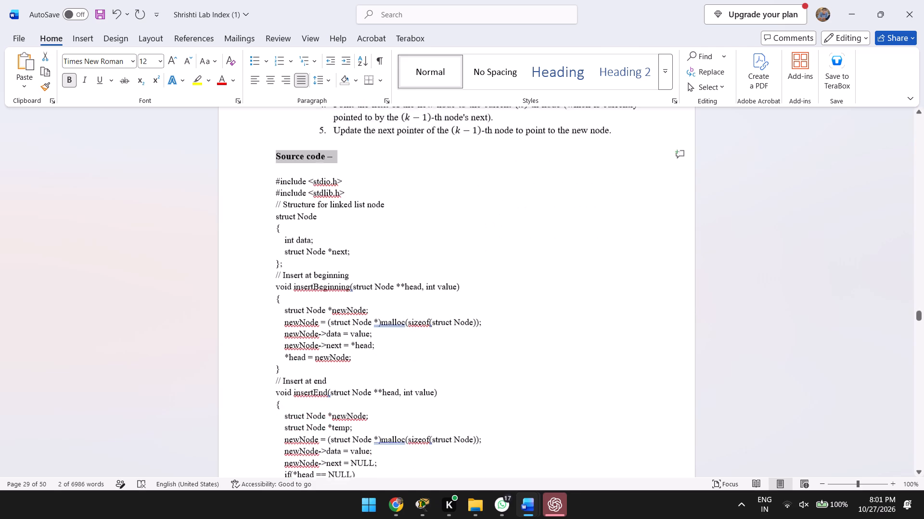
pyautogui.scroll(-5, 358, 332)
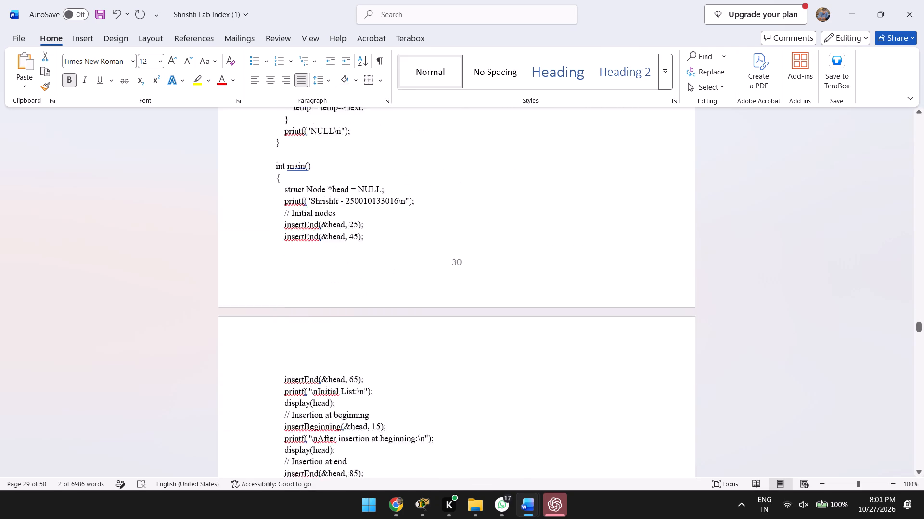
pyautogui.scroll(-7, 358, 332)
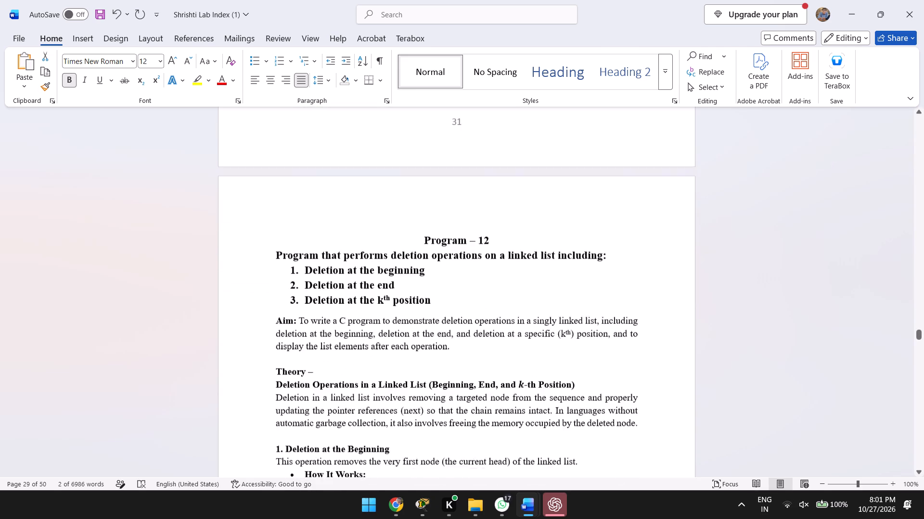
pyautogui.scroll(-4, 358, 332)
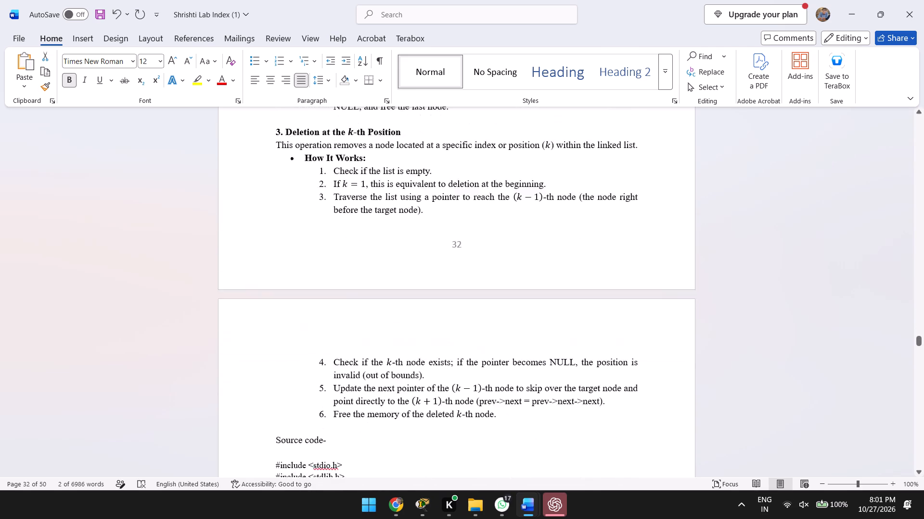
pyautogui.scroll(-2, 358, 332)
pyautogui.click(336, 216)
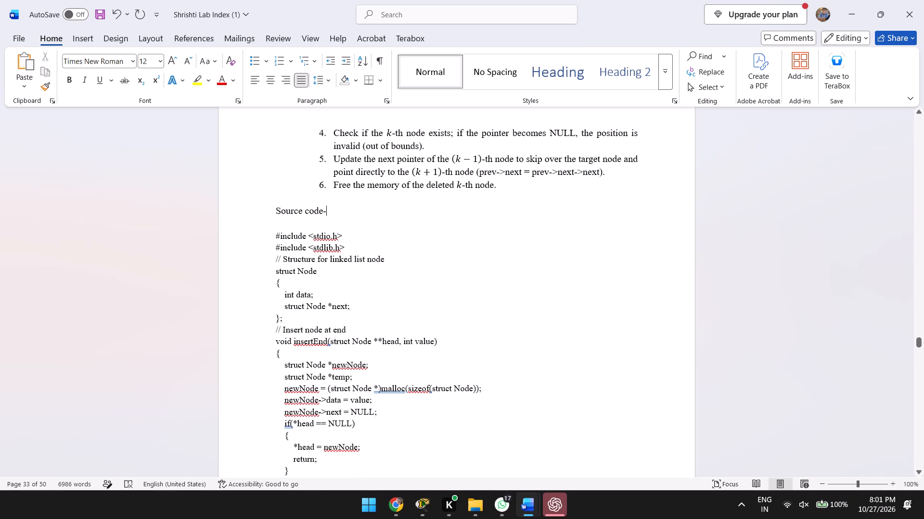
pyautogui.press('BackSpace')
pyautogui.press('space')
pyautogui.write('-')
pyautogui.press('Return')
pyautogui.press('BackSpace')
pyautogui.hotkey('ctrl', 'shift', 'Left')
pyautogui.hotkey('ctrl', 'shift', 'Left')
pyautogui.hotkey('ctrl', 'shift', 'Left')
pyautogui.hotkey('ctrl', 'b')
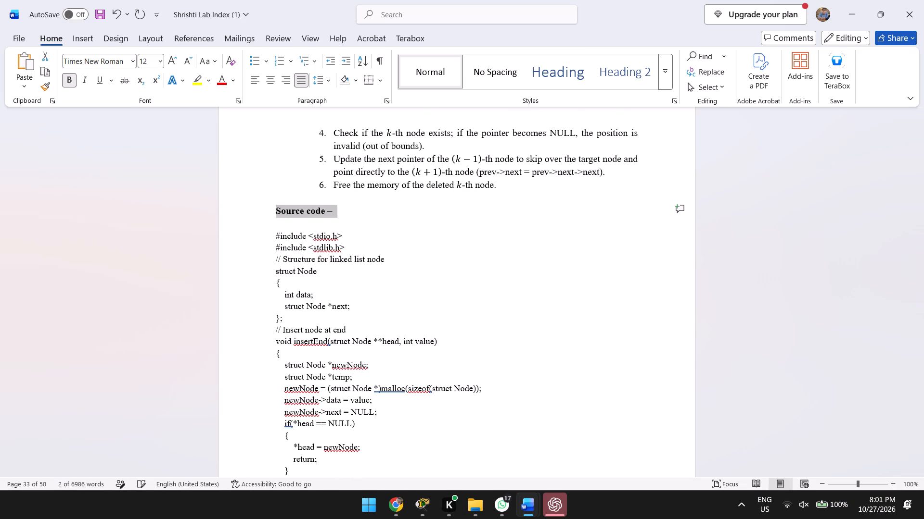
# Change the source code label in Program 13, the linked list stack program, to a bold "Source code –" with a spaced en dash.
pyautogui.scroll(-5, 344, 284)
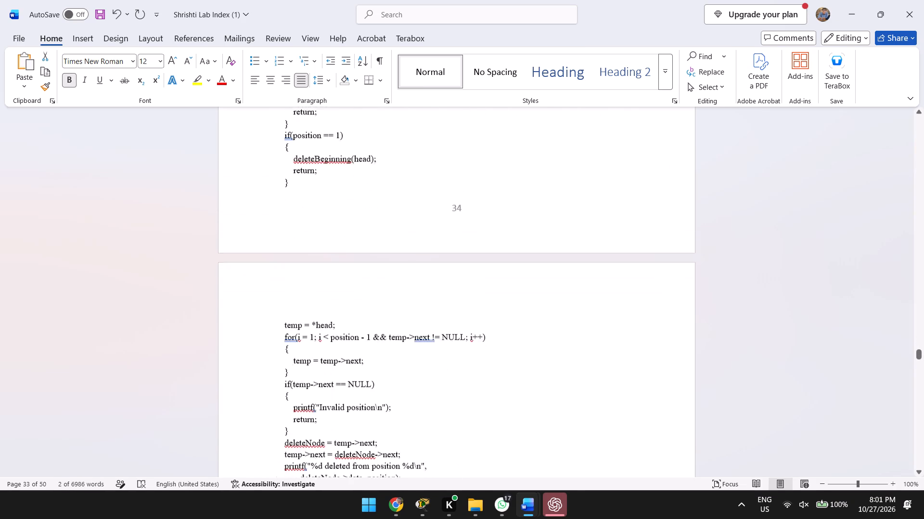
pyautogui.scroll(-5, 344, 284)
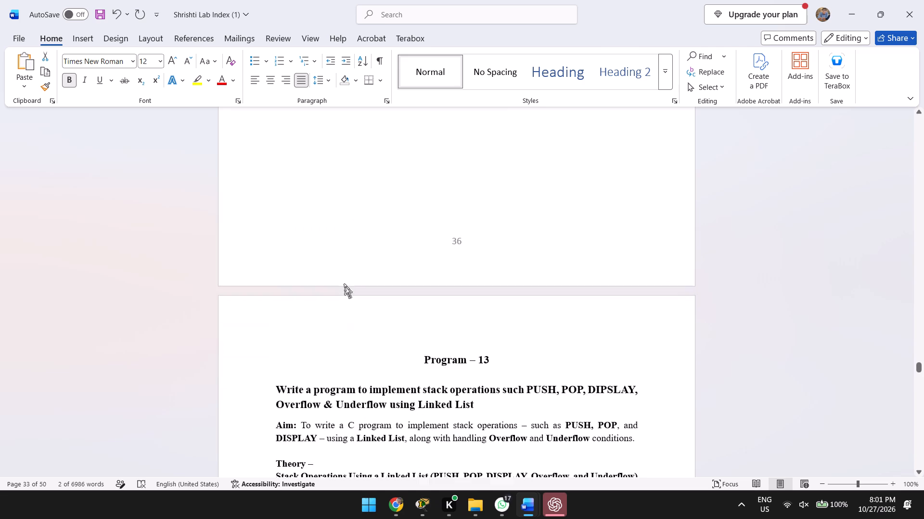
pyautogui.scroll(-4, 344, 284)
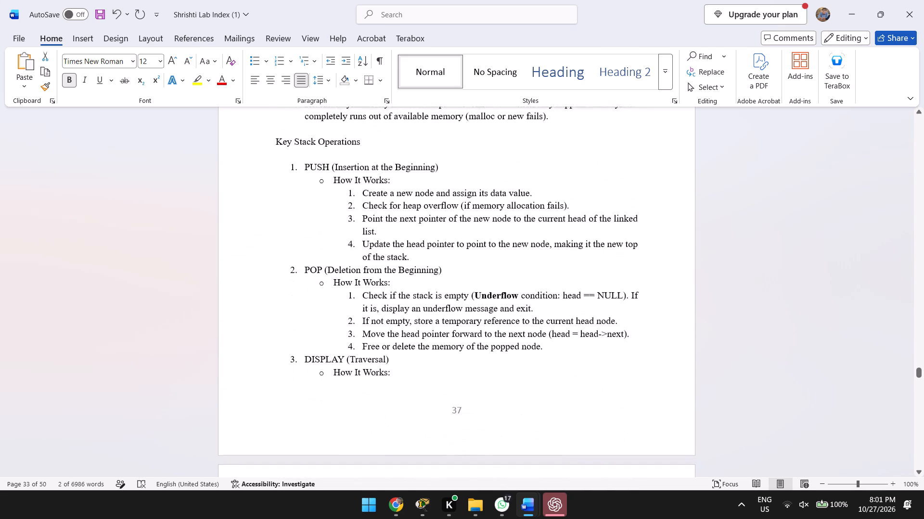
pyautogui.scroll(-2, 344, 284)
pyautogui.click(328, 291)
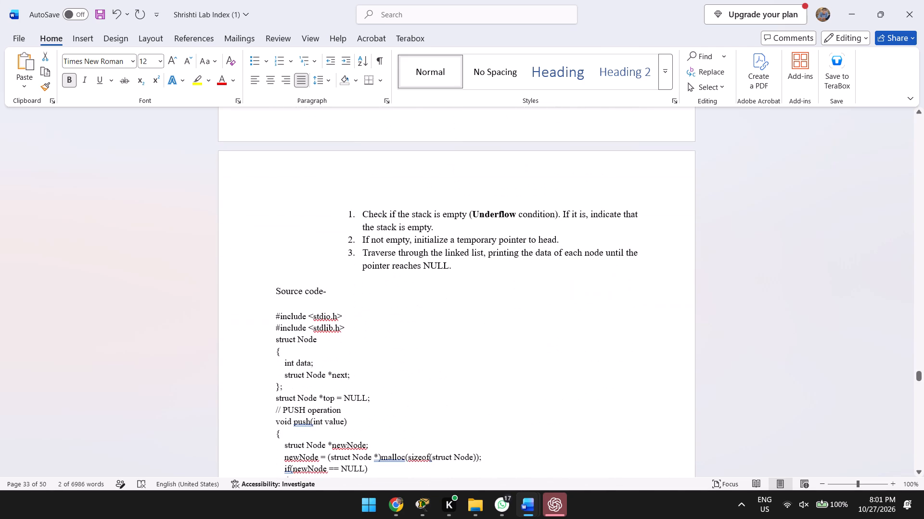
pyautogui.press('BackSpace')
pyautogui.press('space')
pyautogui.write('-')
pyautogui.press('Return')
pyautogui.press('BackSpace')
pyautogui.hotkey('ctrl', 'shift', 'Left')
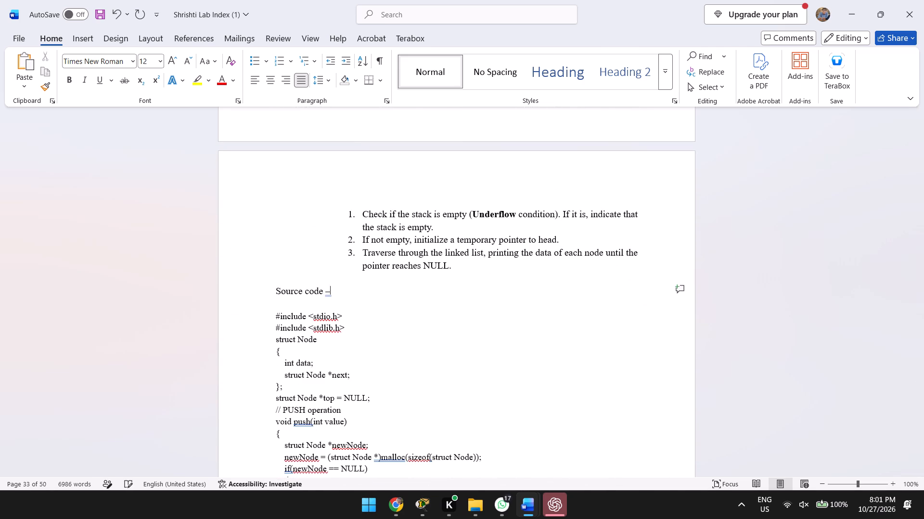
pyautogui.hotkey('ctrl', 'shift', 'Left')
pyautogui.hotkey('ctrl', 'shift', 'Left')
pyautogui.hotkey('ctrl', 'b')
# Change the source code label in Program 14, the array queue program, to a bold "Source code –" with a spaced en dash.
pyautogui.scroll(-2, 330, 326)
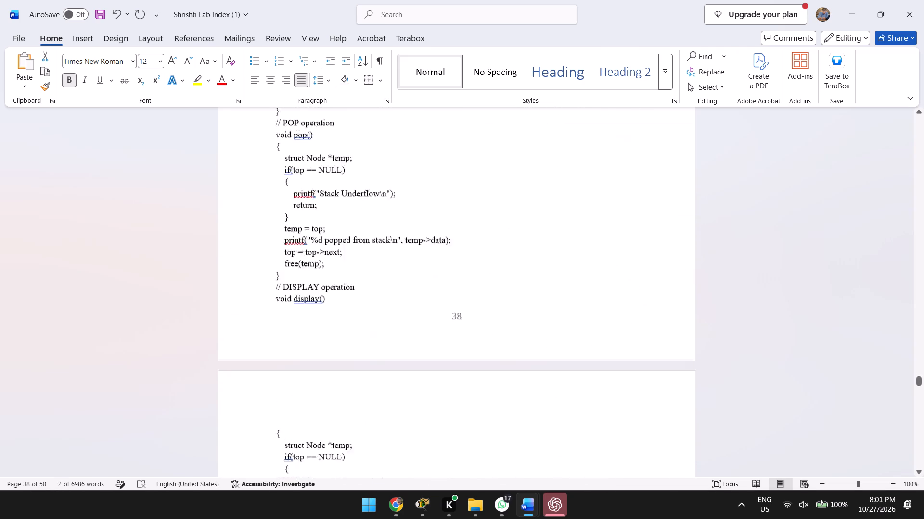
pyautogui.scroll(-5, 330, 326)
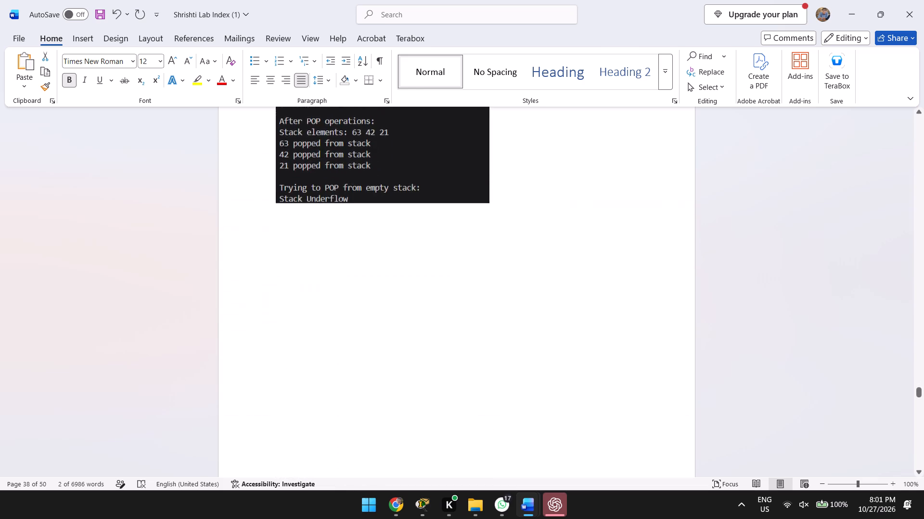
pyautogui.scroll(-5, 330, 326)
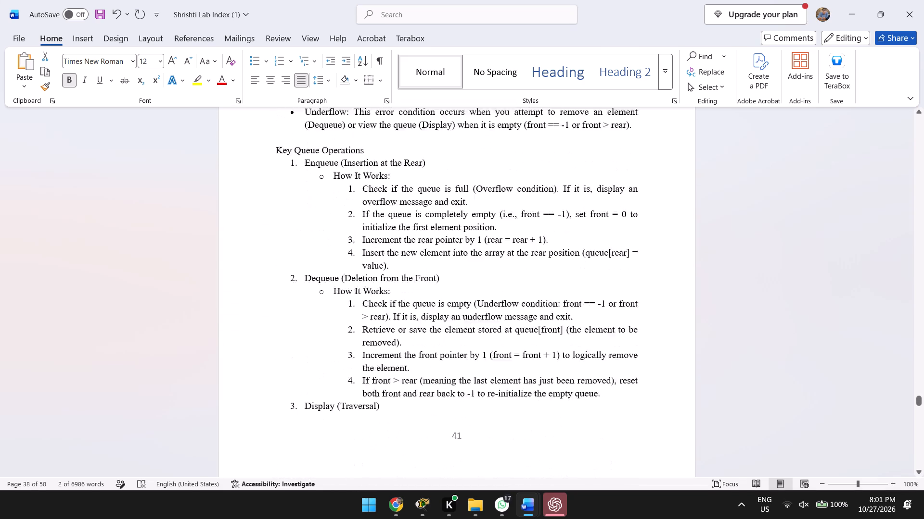
pyautogui.scroll(-3, 330, 326)
pyautogui.click(335, 287)
pyautogui.press('BackSpace')
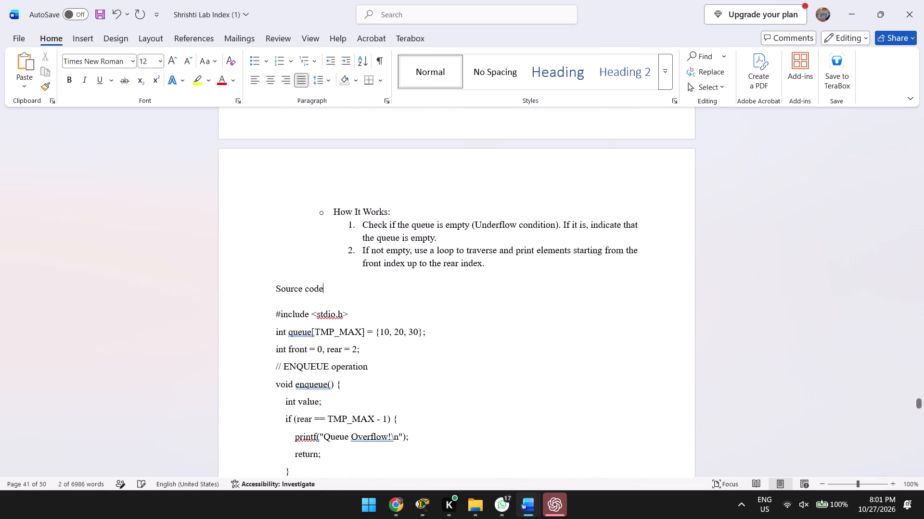
pyautogui.press('space')
pyautogui.write('-')
pyautogui.press('Return')
pyautogui.press('BackSpace')
pyautogui.hotkey('ctrl', 'shift', 'Left')
pyautogui.hotkey('ctrl', 'shift', 'Left')
pyautogui.hotkey('ctrl', 'shift', 'Left')
pyautogui.hotkey('ctrl', 'b')
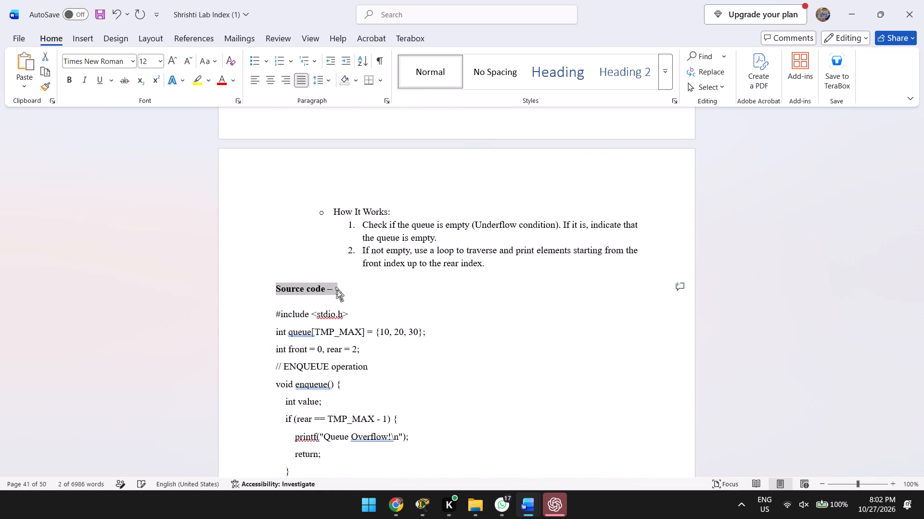
# Change the source code label in Program 15, the linked list queue program, to a bold "Source code –" with a spaced en dash.
pyautogui.scroll(-4, 352, 344)
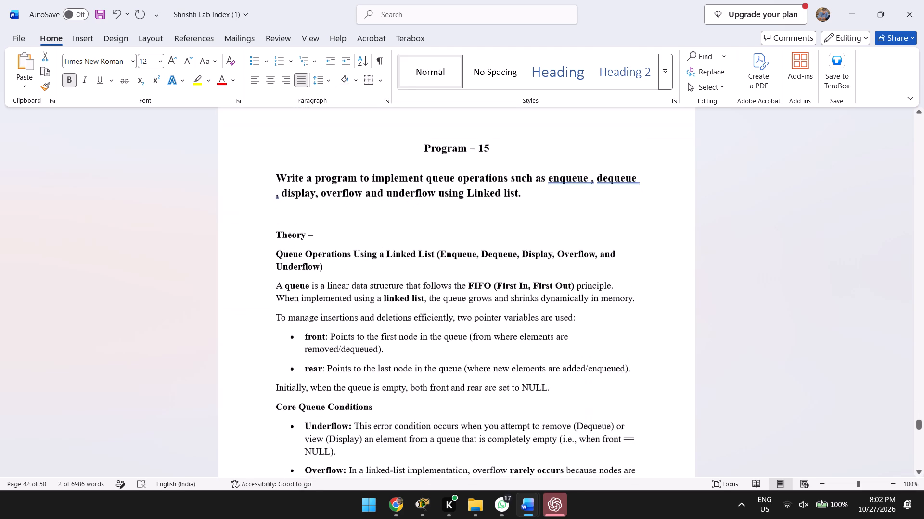
pyautogui.scroll(-4, 352, 344)
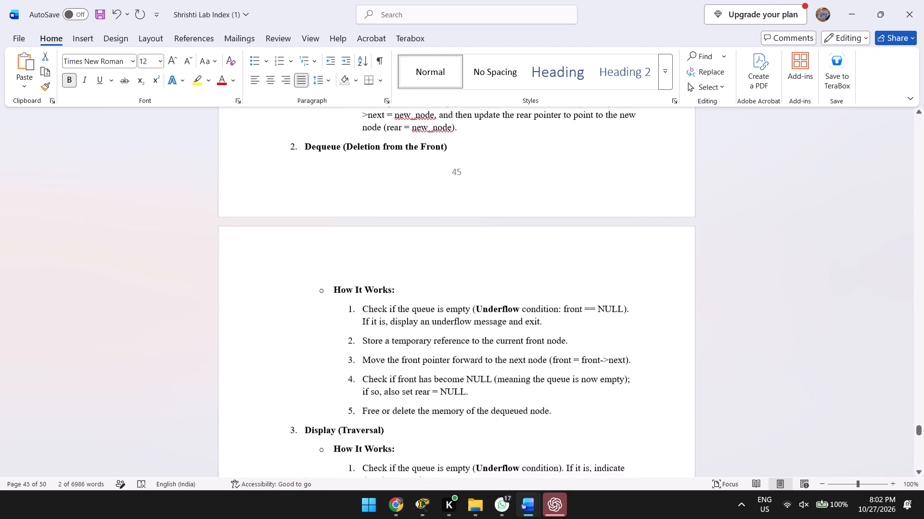
pyautogui.scroll(-2, 339, 353)
pyautogui.click(338, 386)
pyautogui.press('BackSpace')
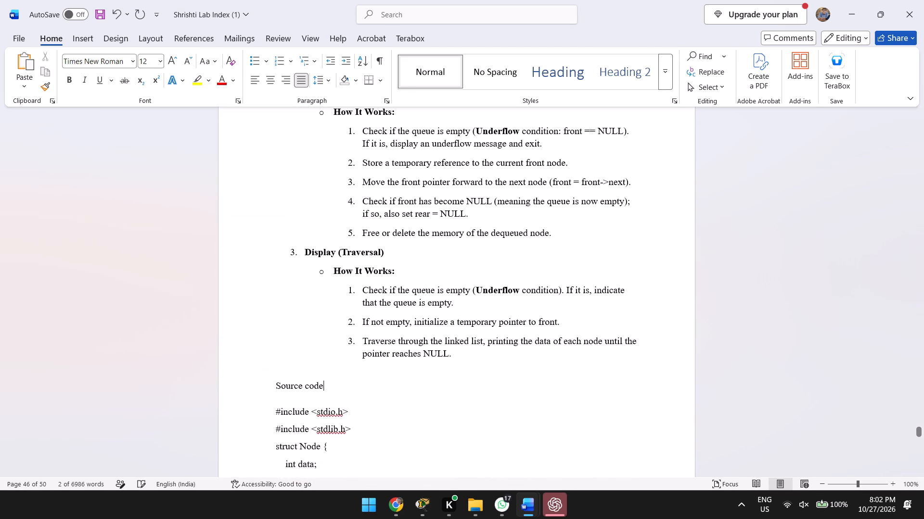
pyautogui.press('space')
pyautogui.write('-')
pyautogui.press('Return')
pyautogui.press('BackSpace')
pyautogui.hotkey('ctrl', 'shift', 'Left')
pyautogui.hotkey('ctrl', 'shift', 'Left')
pyautogui.hotkey('ctrl', 'shift', 'Left')
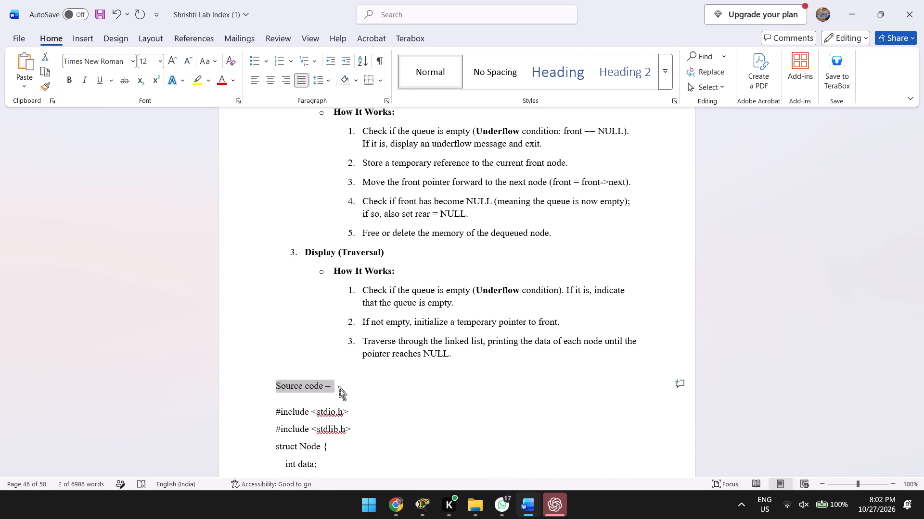
pyautogui.hotkey('ctrl', 'b')
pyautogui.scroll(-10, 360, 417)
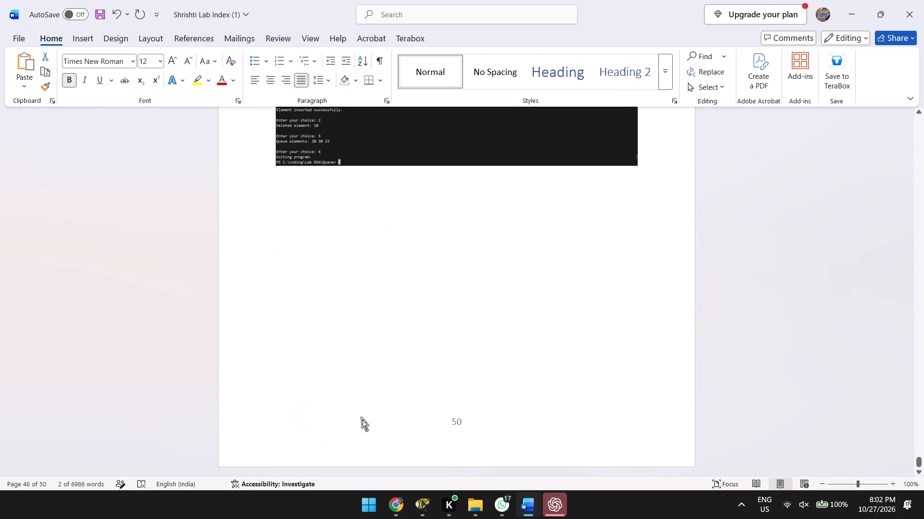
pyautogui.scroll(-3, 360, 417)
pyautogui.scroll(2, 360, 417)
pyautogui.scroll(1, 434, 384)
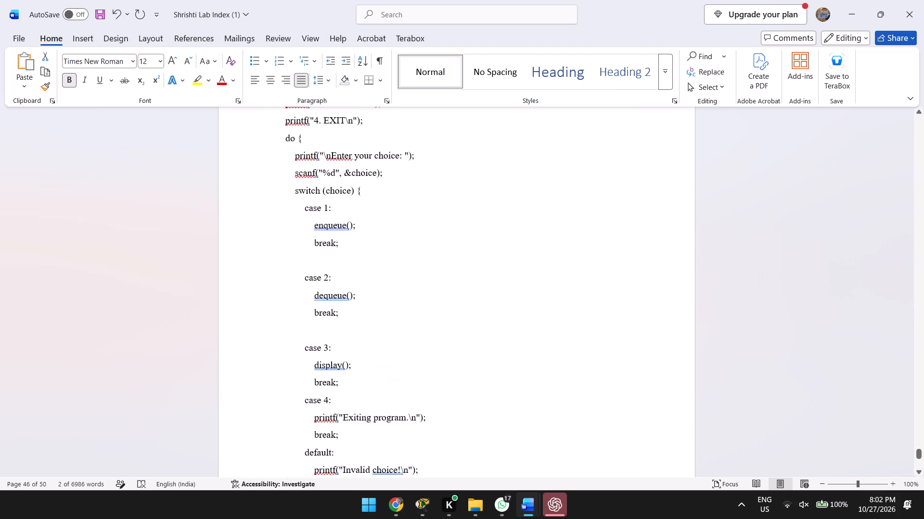
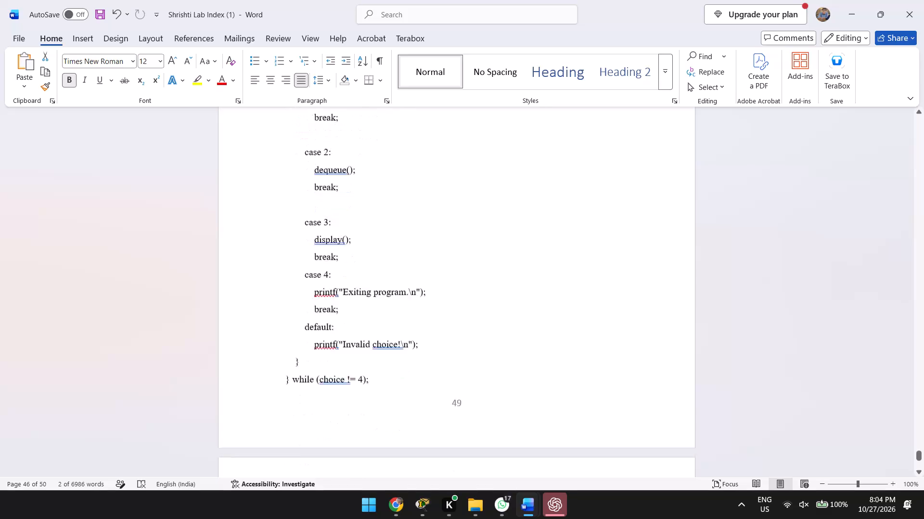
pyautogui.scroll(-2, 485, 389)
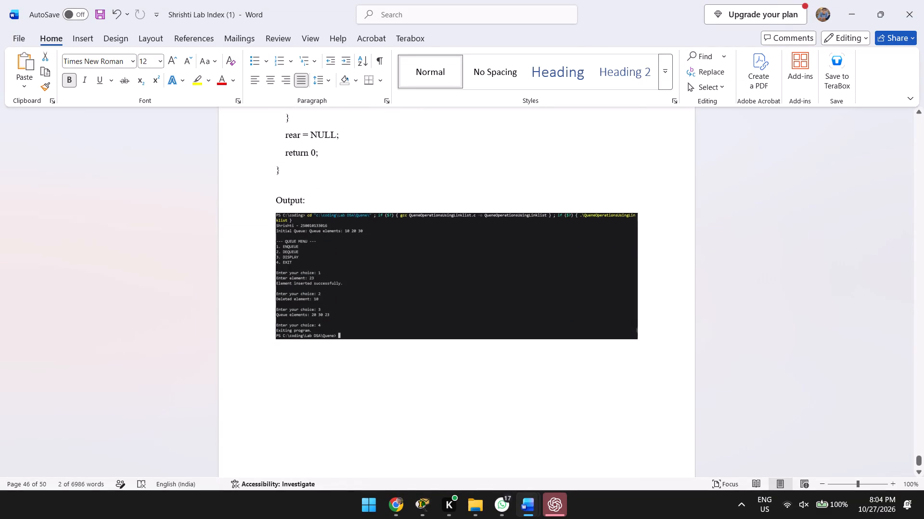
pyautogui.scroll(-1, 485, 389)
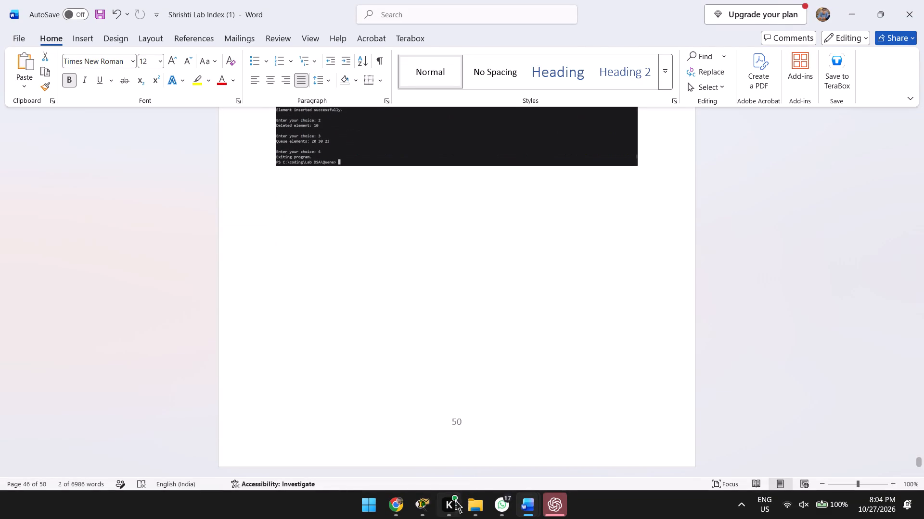
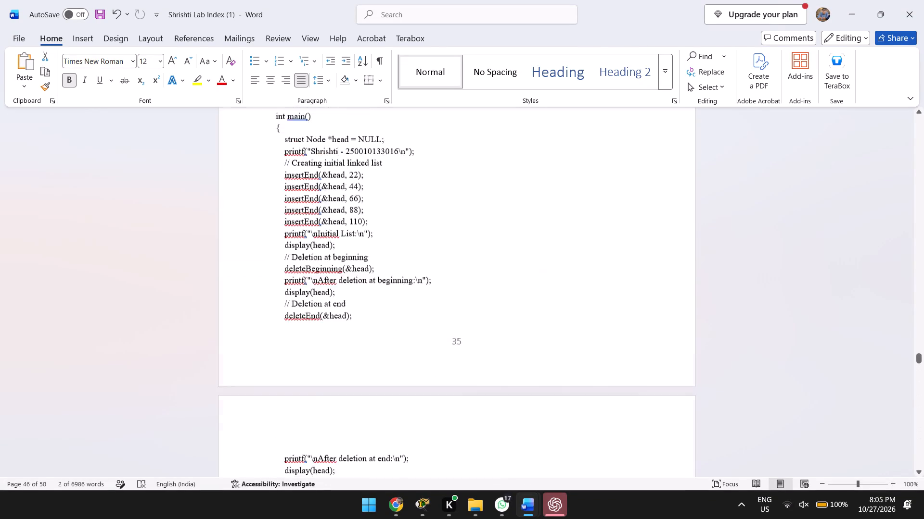
# Review the theory sections and "Source code –" labels of the sorting programs for consistent bold formatting.
pyautogui.scroll(1, 597, 296)
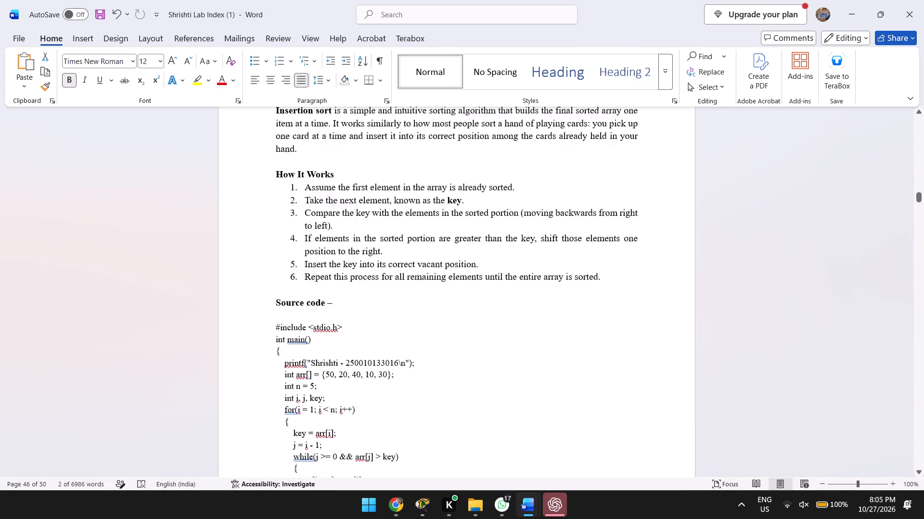
pyautogui.scroll(6, 597, 296)
pyautogui.scroll(-2, 597, 296)
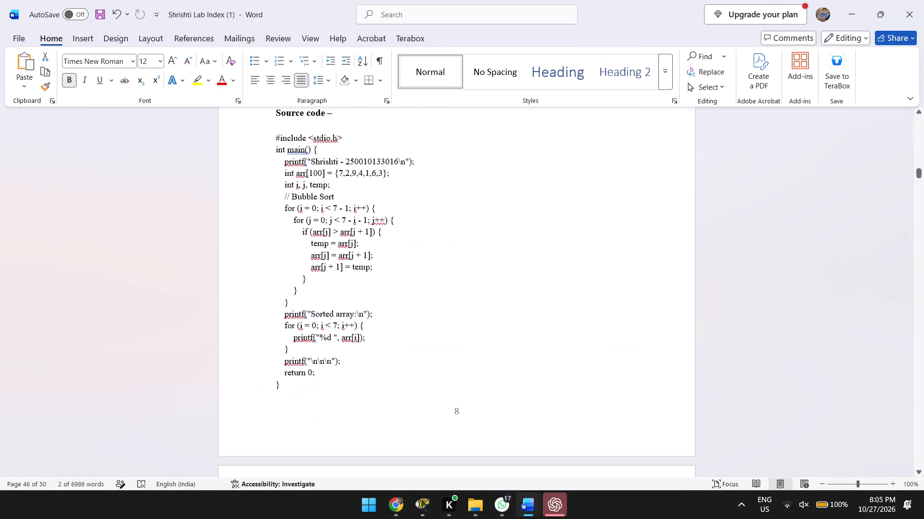
pyautogui.scroll(-5, 597, 296)
pyautogui.scroll(-1, 569, 365)
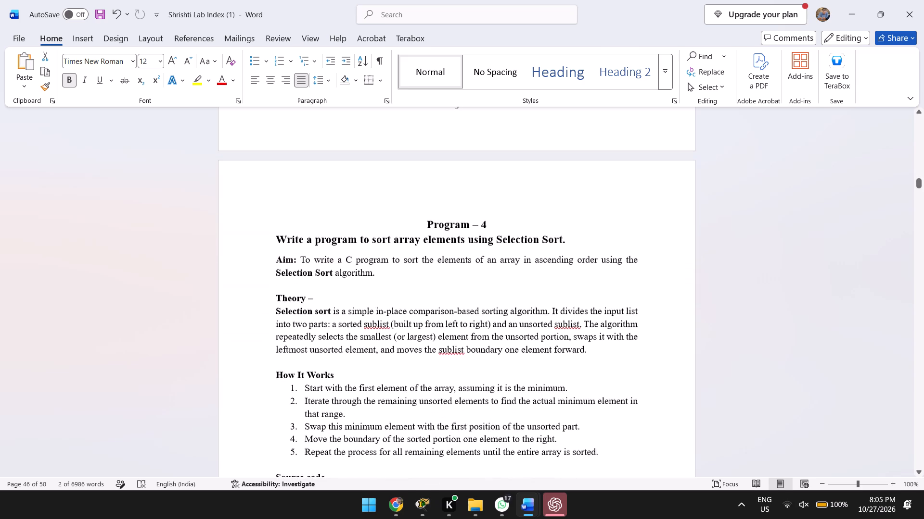
# Save the edited lab file document.
pyautogui.hotkey('ctrl', 's')
pyautogui.hotkey('ctrl', 's')
pyautogui.hotkey('ctrl', 's')
pyautogui.hotkey('ctrl', 's')
pyautogui.hotkey('ctrl', 's')
pyautogui.hotkey('ctrl', 's')
pyautogui.hotkey('ctrl', 's')
pyautogui.hotkey('ctrl', 's')
pyautogui.hotkey('ctrl', 's')
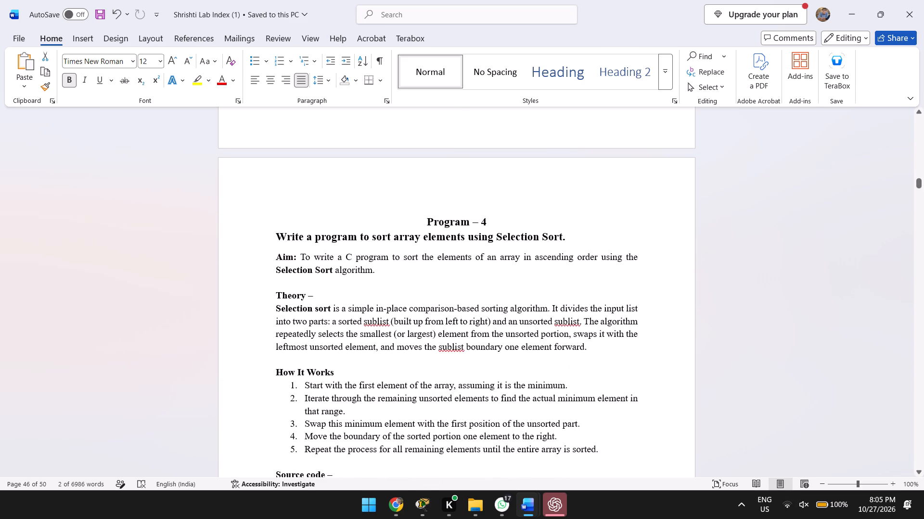
pyautogui.hotkey('ctrl', 's')
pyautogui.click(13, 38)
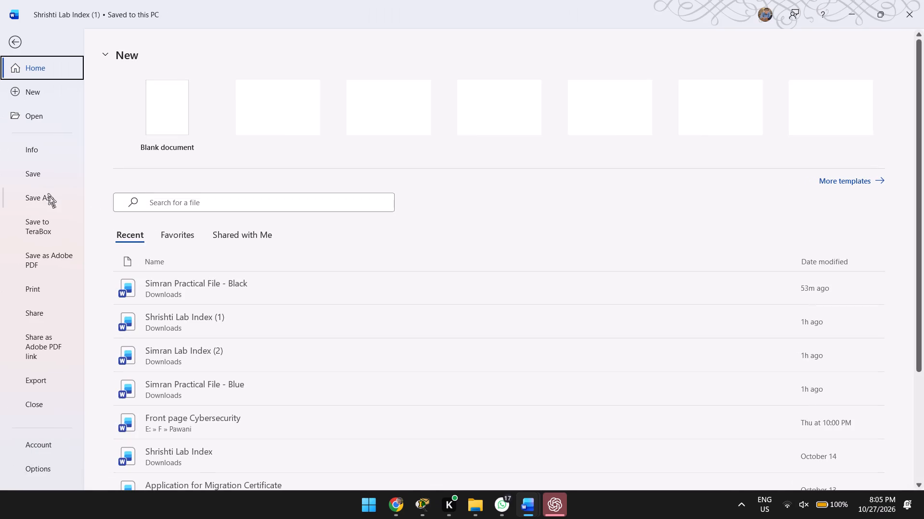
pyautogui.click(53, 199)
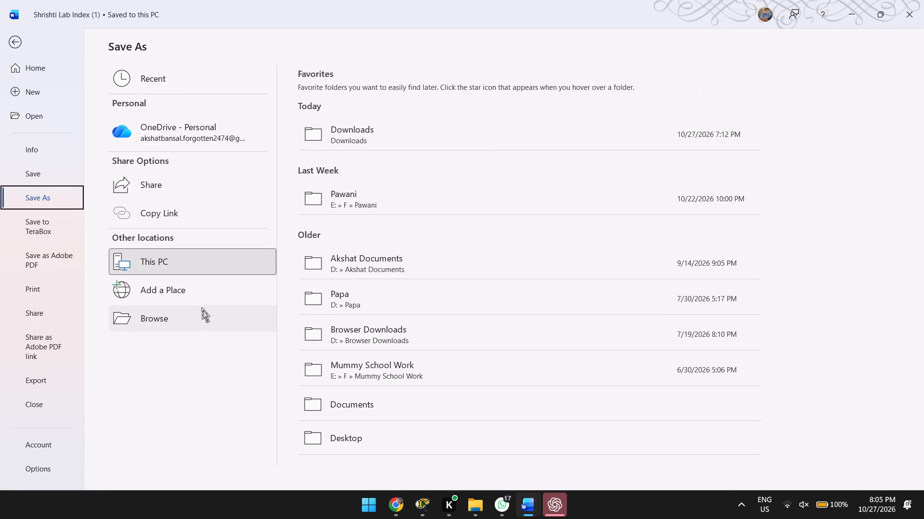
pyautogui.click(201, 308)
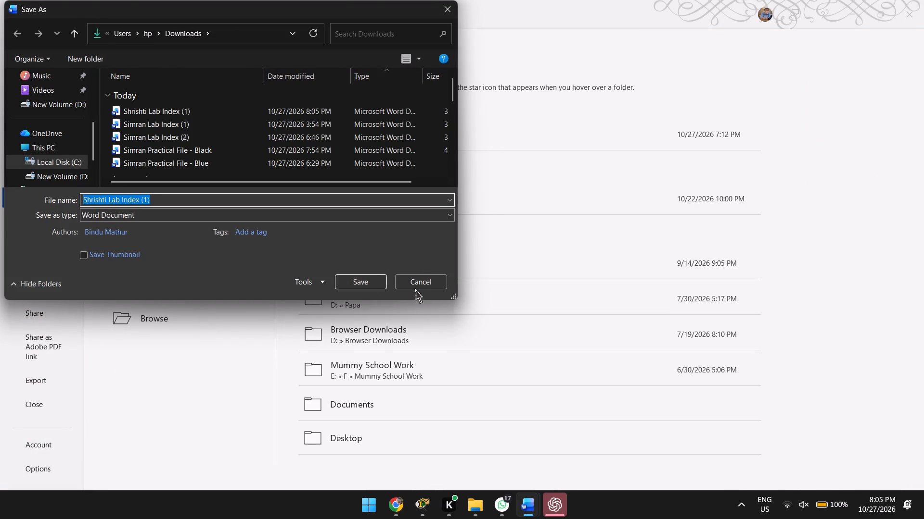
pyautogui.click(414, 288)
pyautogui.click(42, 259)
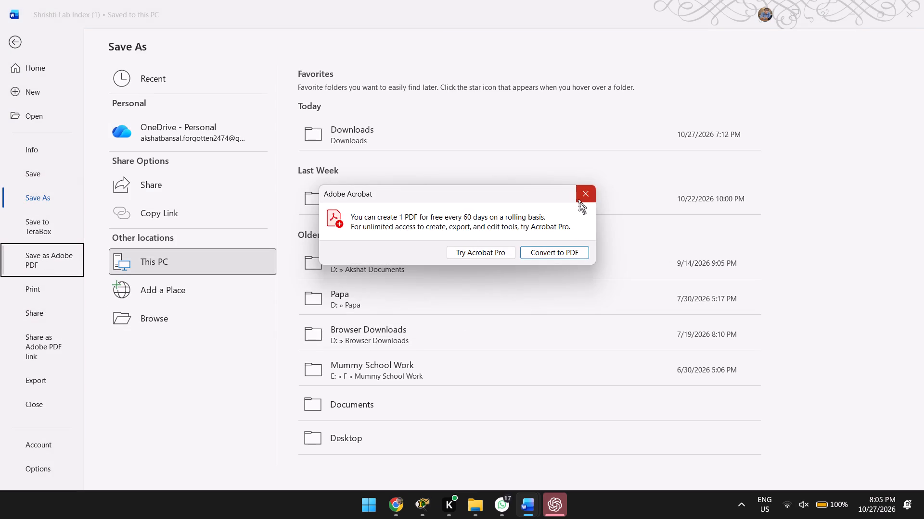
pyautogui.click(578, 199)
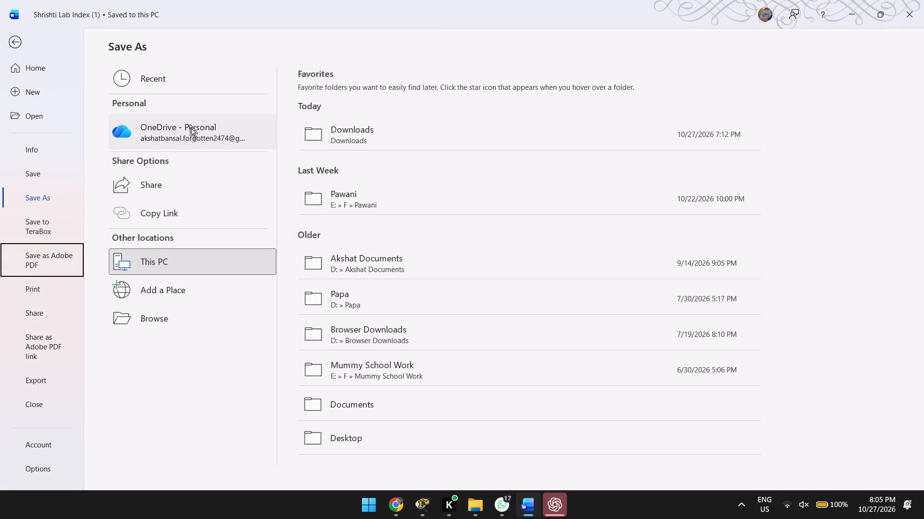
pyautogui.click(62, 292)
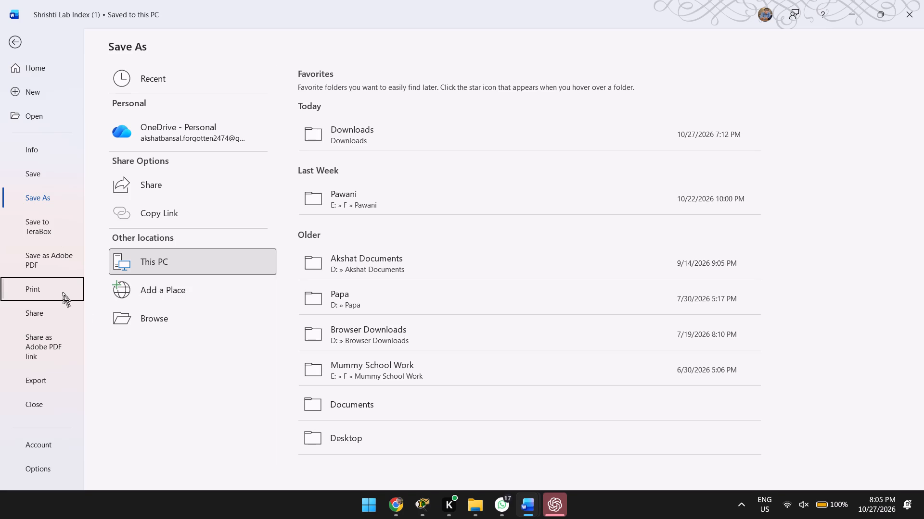
# Export the document as a PDF to the Downloads folder, keeping the document's existing file name.
pyautogui.click(58, 193)
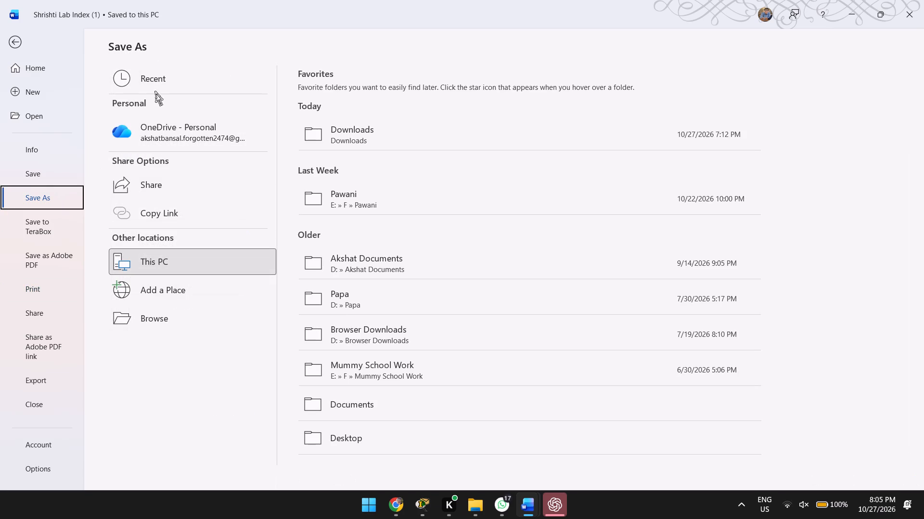
pyautogui.click(157, 83)
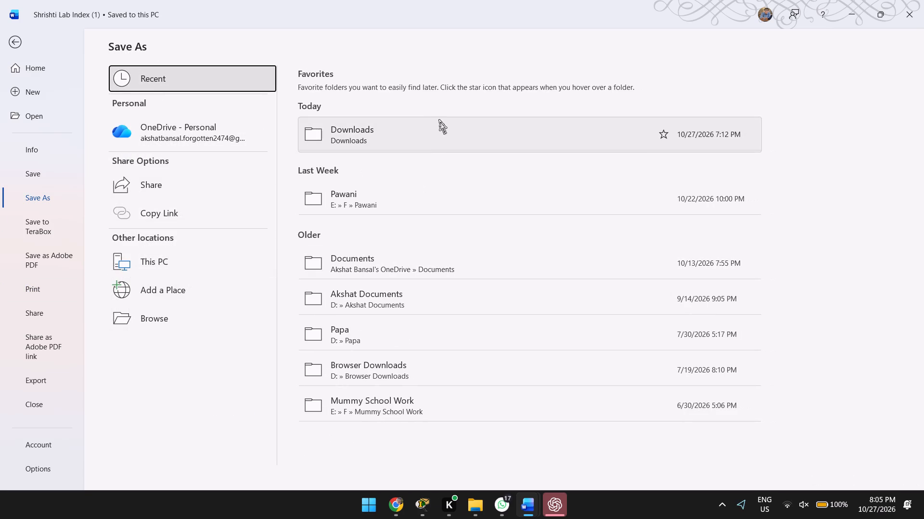
pyautogui.click(411, 124)
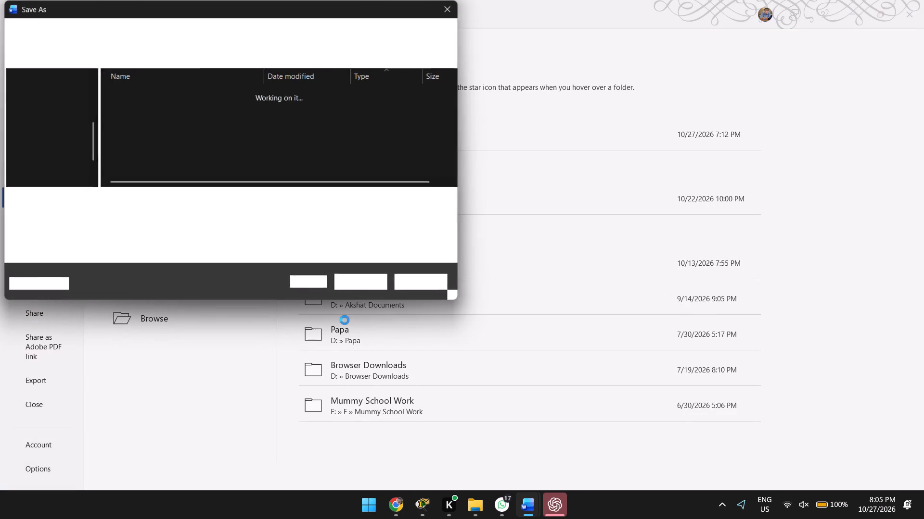
pyautogui.click(255, 213)
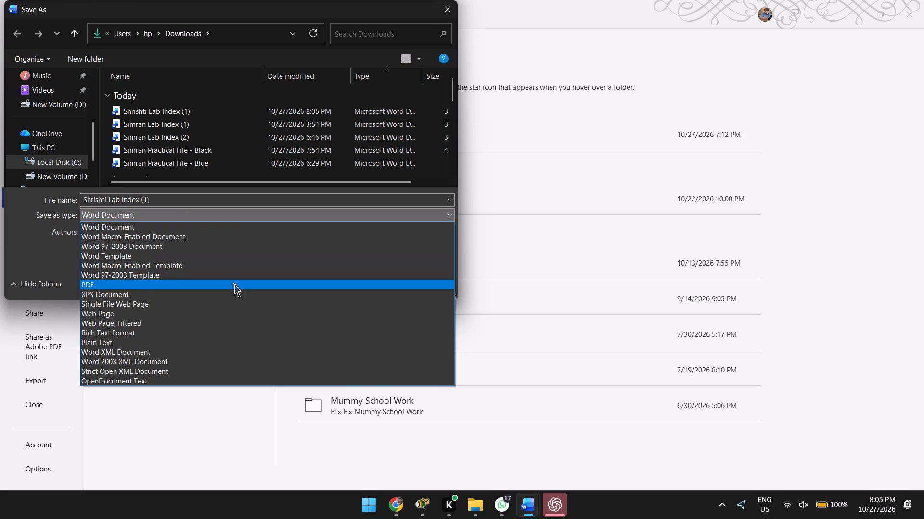
pyautogui.click(233, 283)
pyautogui.click(363, 312)
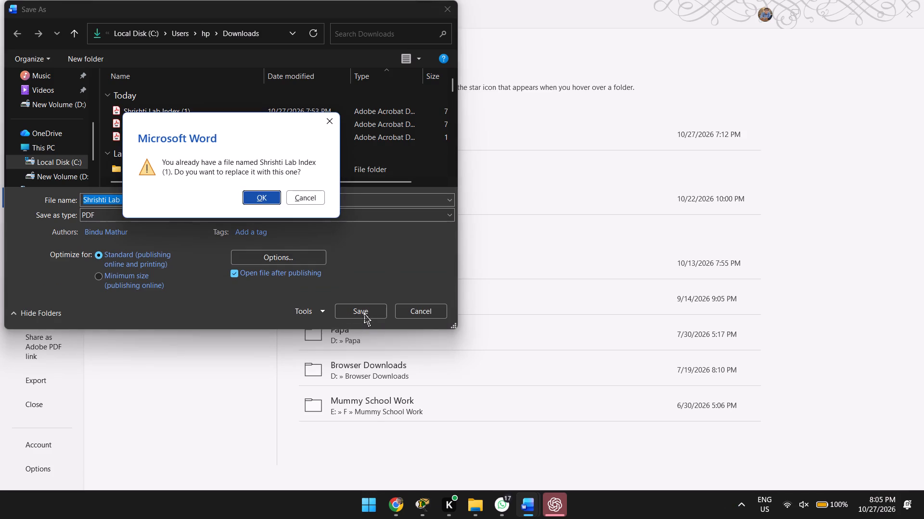
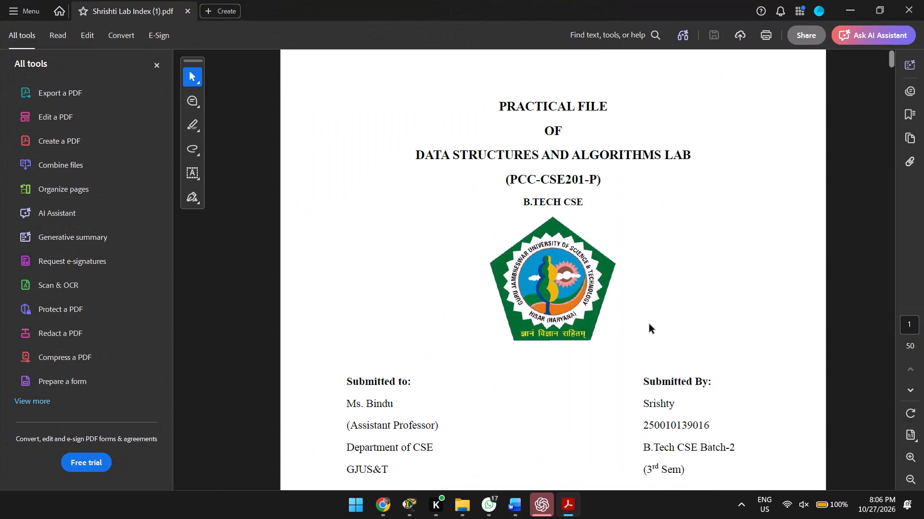
# Review the exported PDF's cover page and the full index table of programs, page numbers and dates.
pyautogui.scroll(-1, 649, 324)
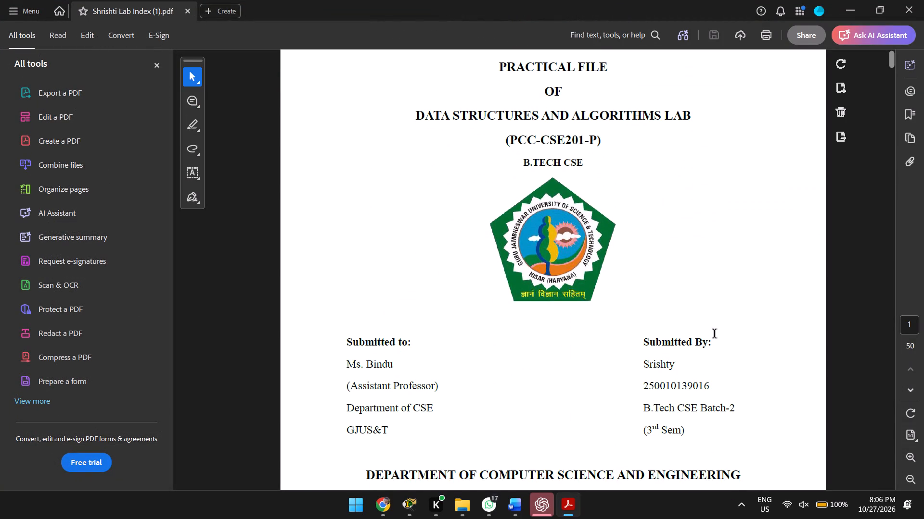
pyautogui.scroll(-2, 738, 345)
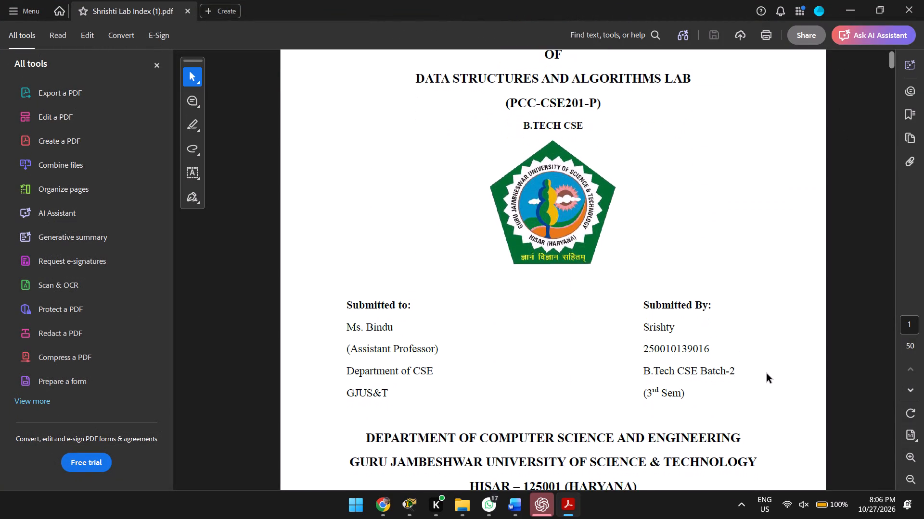
pyautogui.scroll(-1, 767, 374)
pyautogui.scroll(-2, 766, 413)
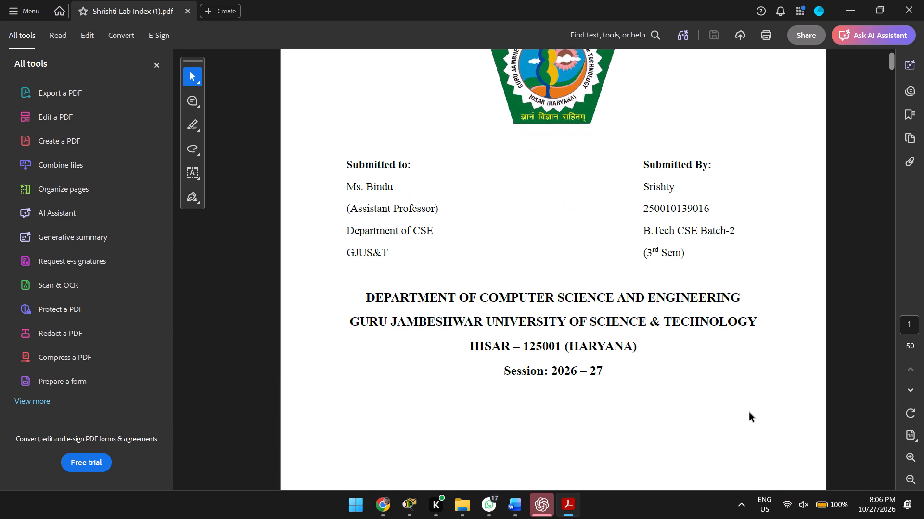
pyautogui.scroll(-5, 749, 413)
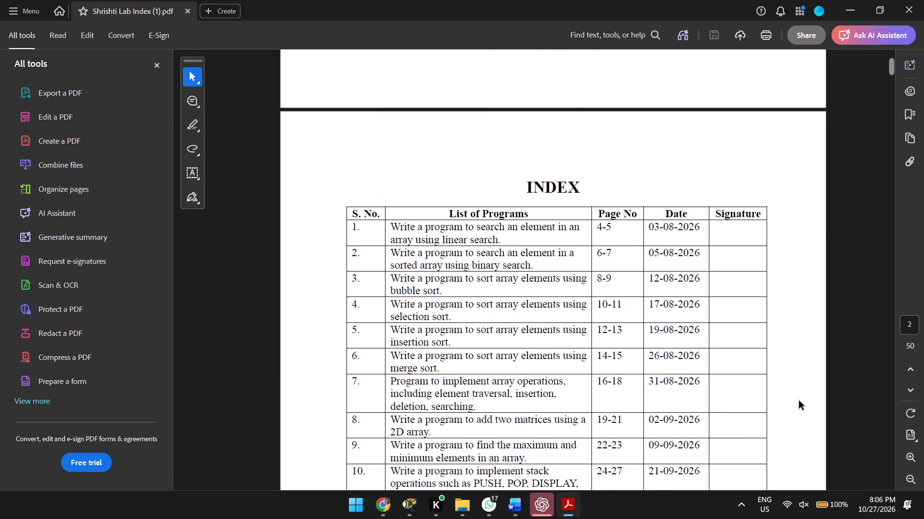
pyautogui.scroll(-1, 799, 401)
pyautogui.scroll(-3, 804, 349)
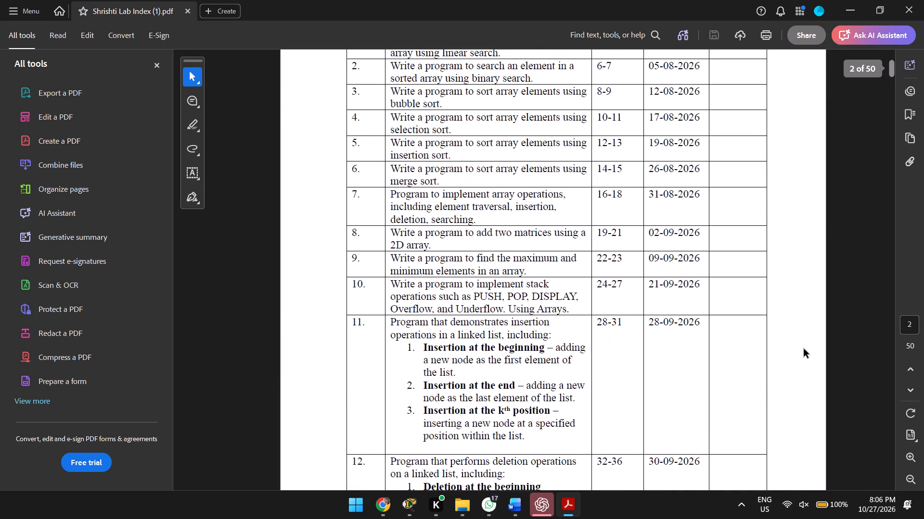
pyautogui.scroll(-5, 804, 349)
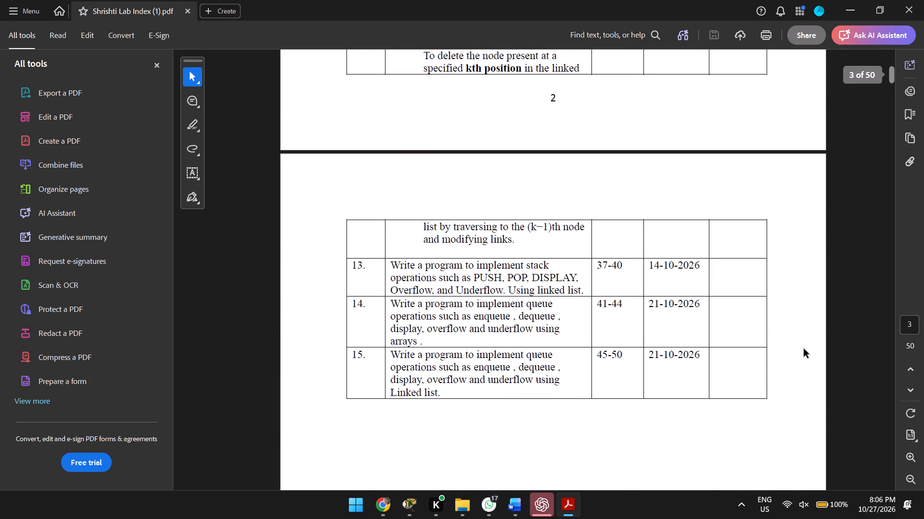
pyautogui.scroll(-4, 804, 349)
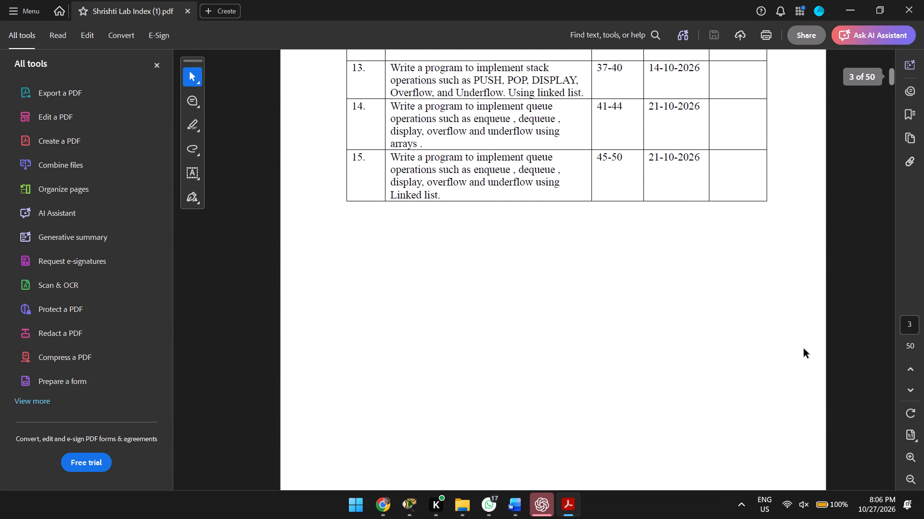
pyautogui.scroll(-3, 804, 349)
pyautogui.scroll(3, 804, 349)
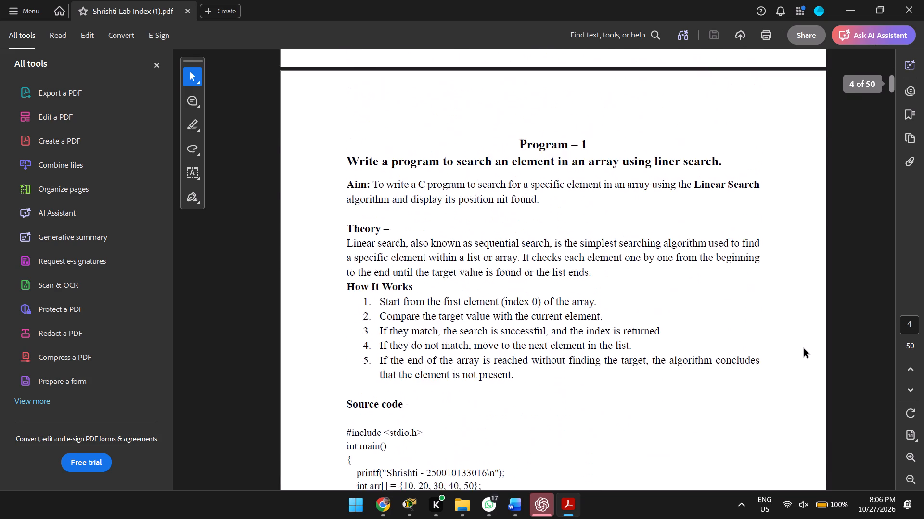
pyautogui.scroll(13, 804, 349)
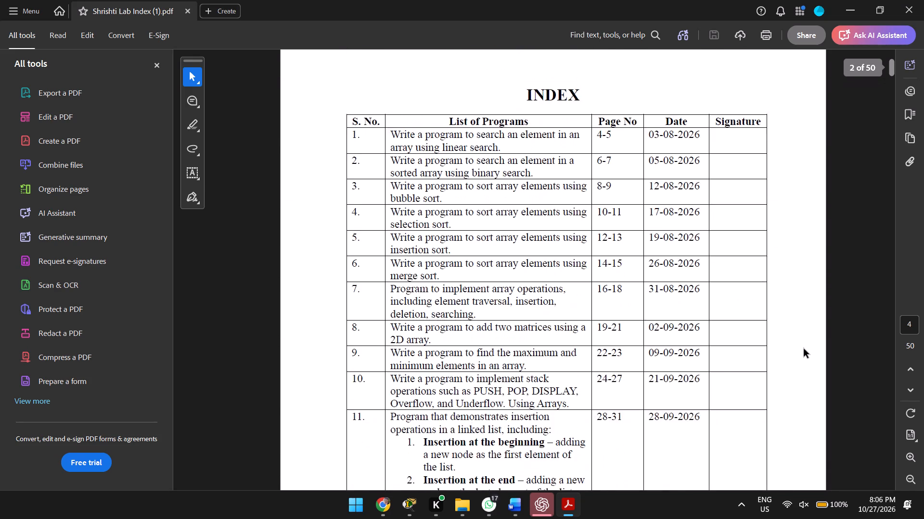
pyautogui.scroll(-3, 804, 349)
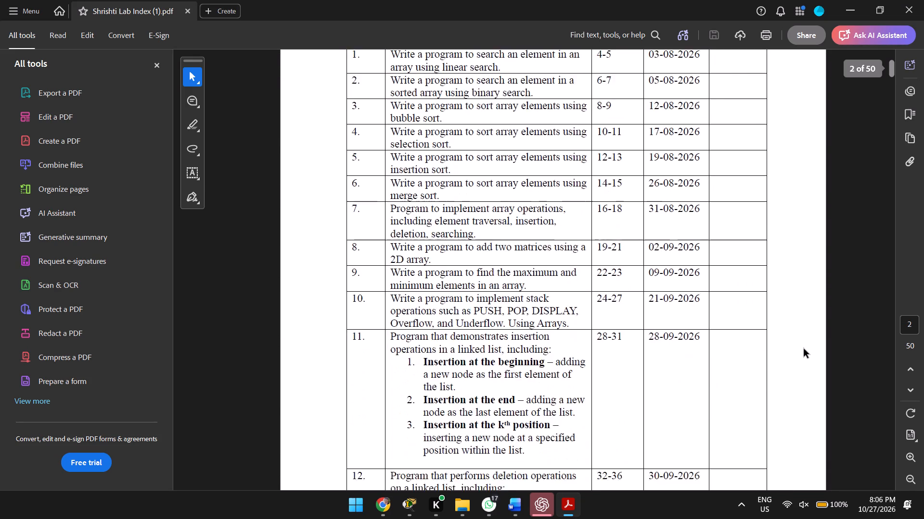
# Check the theory, "Source code –" labels and output layout of the linear search and binary search programs in the exported PDF.
pyautogui.scroll(-9, 804, 349)
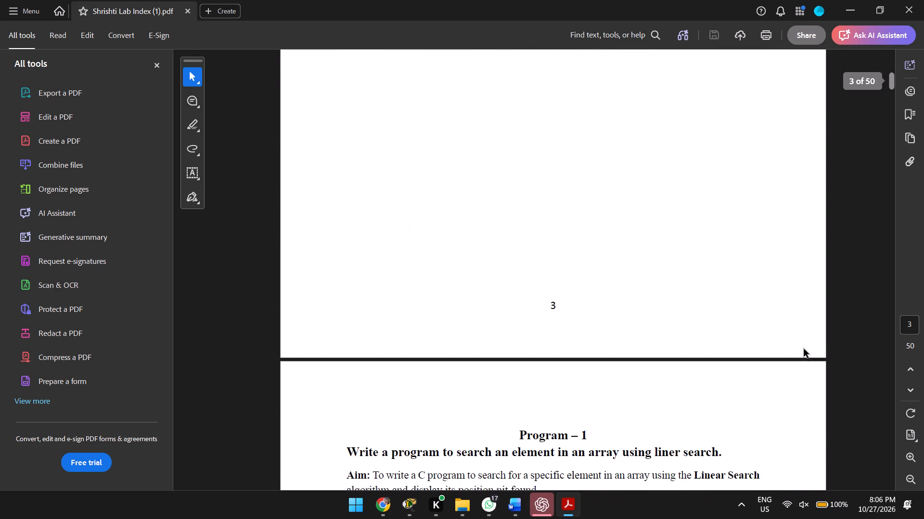
pyautogui.scroll(-8, 804, 349)
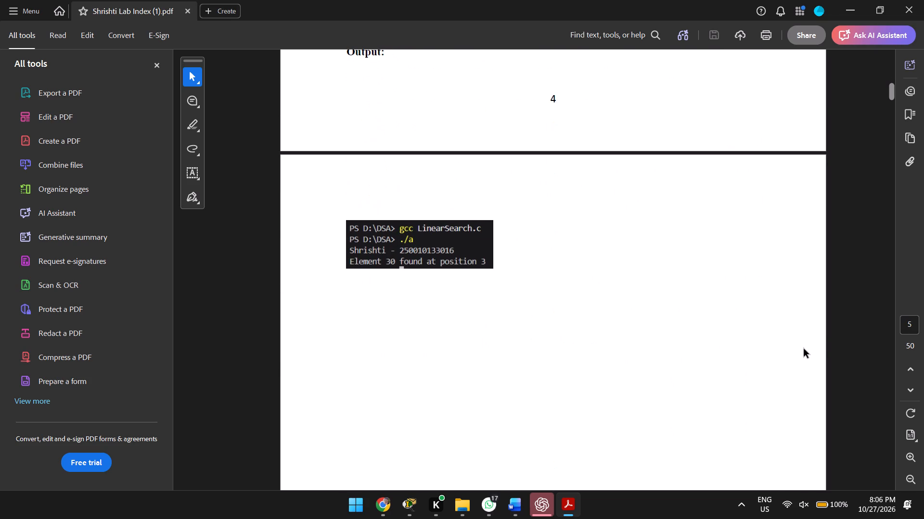
pyautogui.scroll(-3, 761, 375)
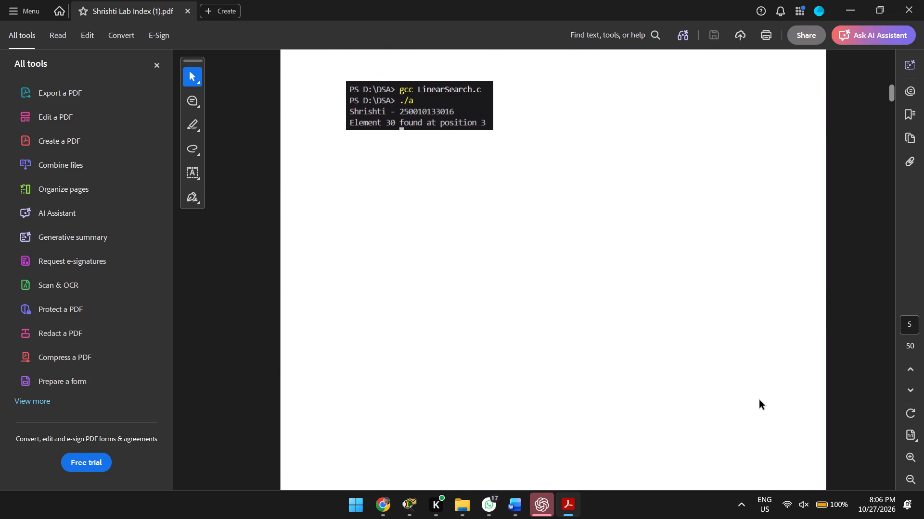
pyautogui.scroll(-6, 759, 400)
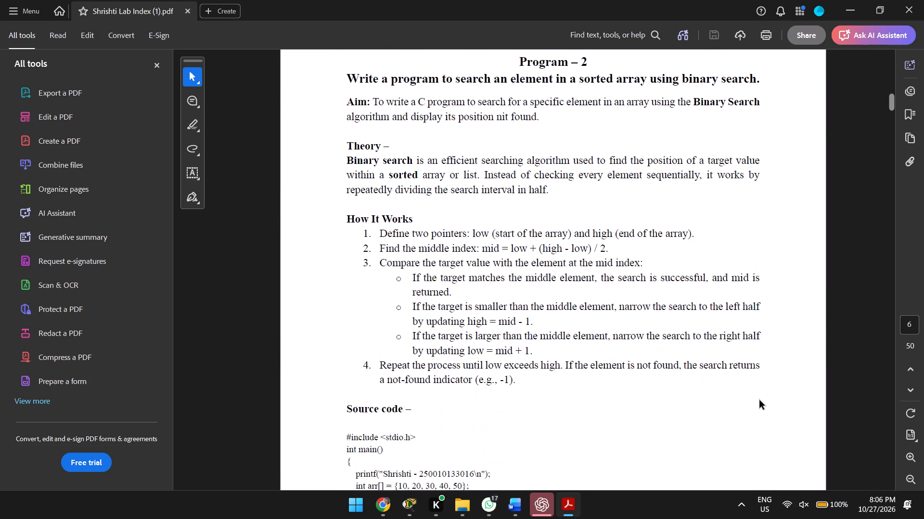
pyautogui.scroll(-1, 759, 400)
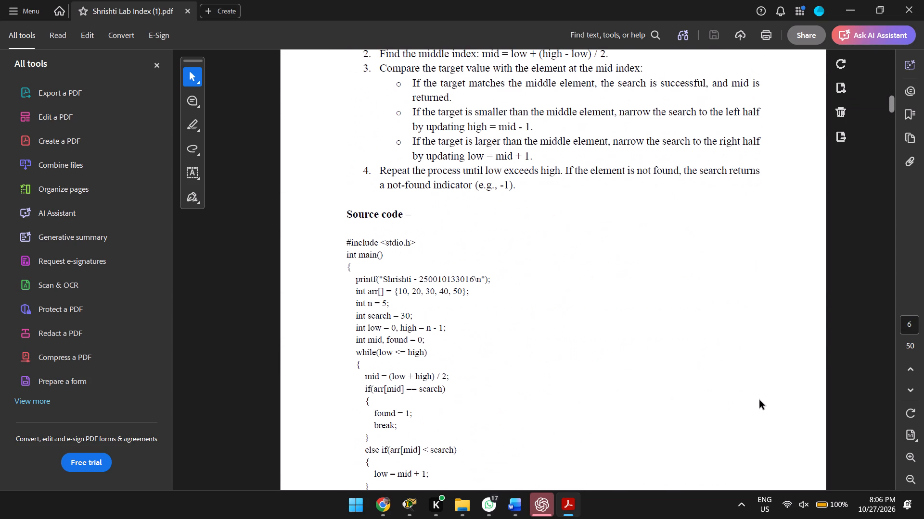